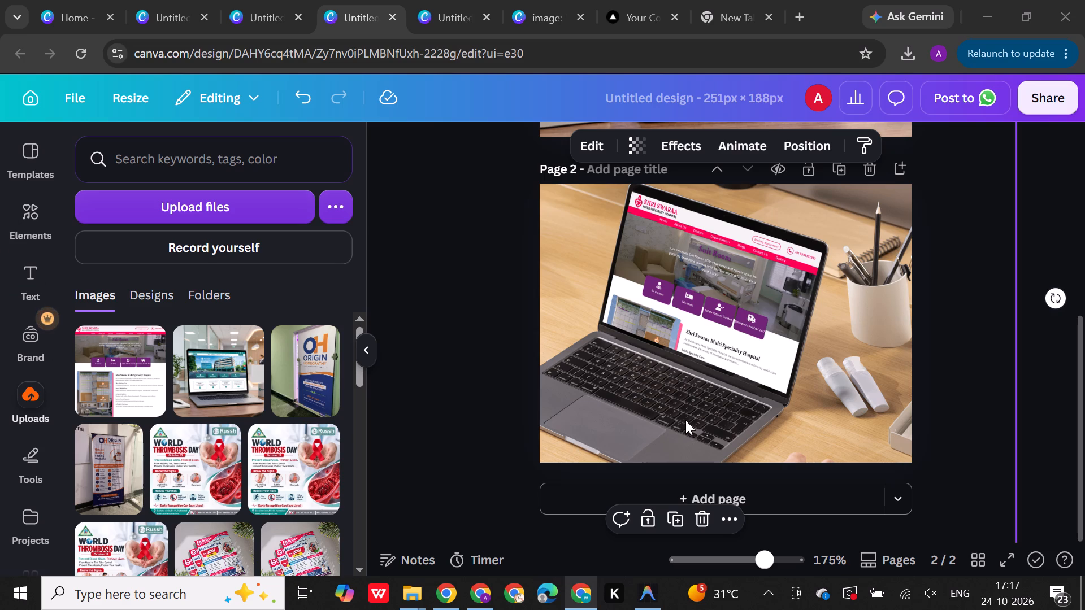
# Add a new blank page after page 2, which holds the laptop mockup.
pyautogui.click(704, 495)
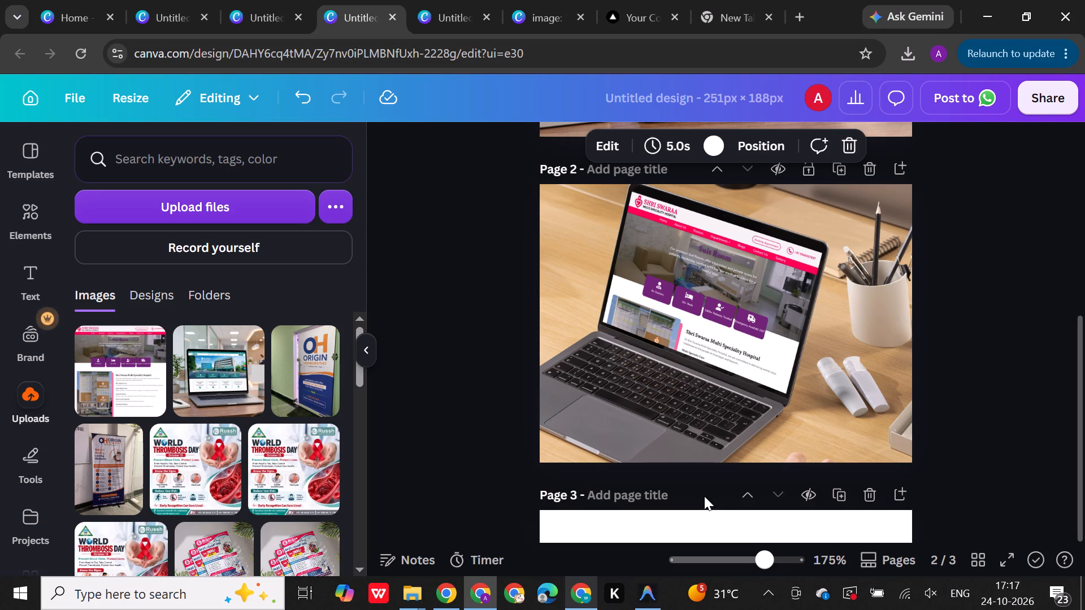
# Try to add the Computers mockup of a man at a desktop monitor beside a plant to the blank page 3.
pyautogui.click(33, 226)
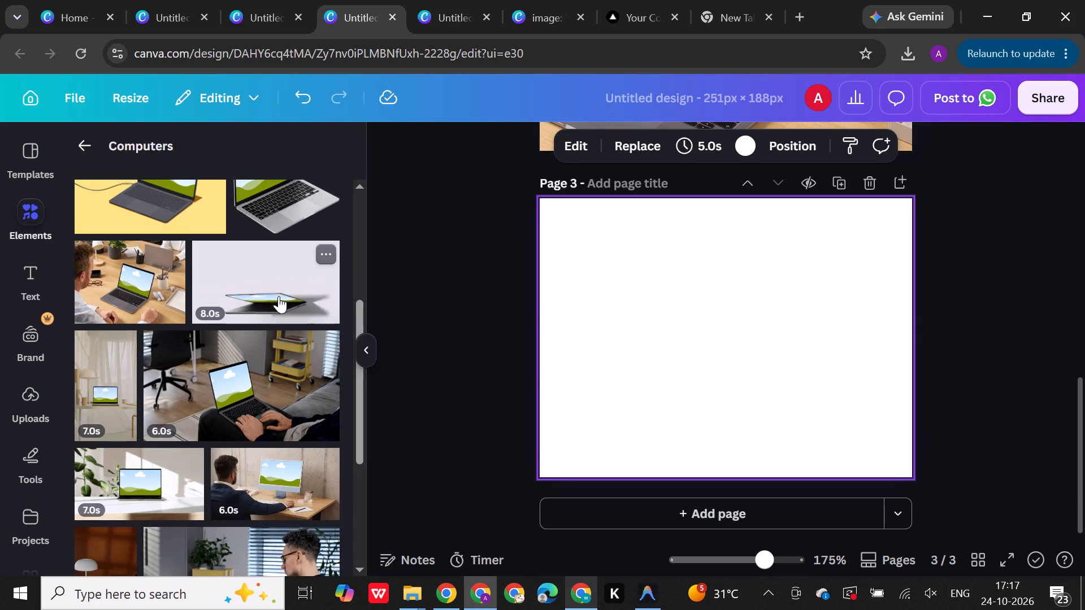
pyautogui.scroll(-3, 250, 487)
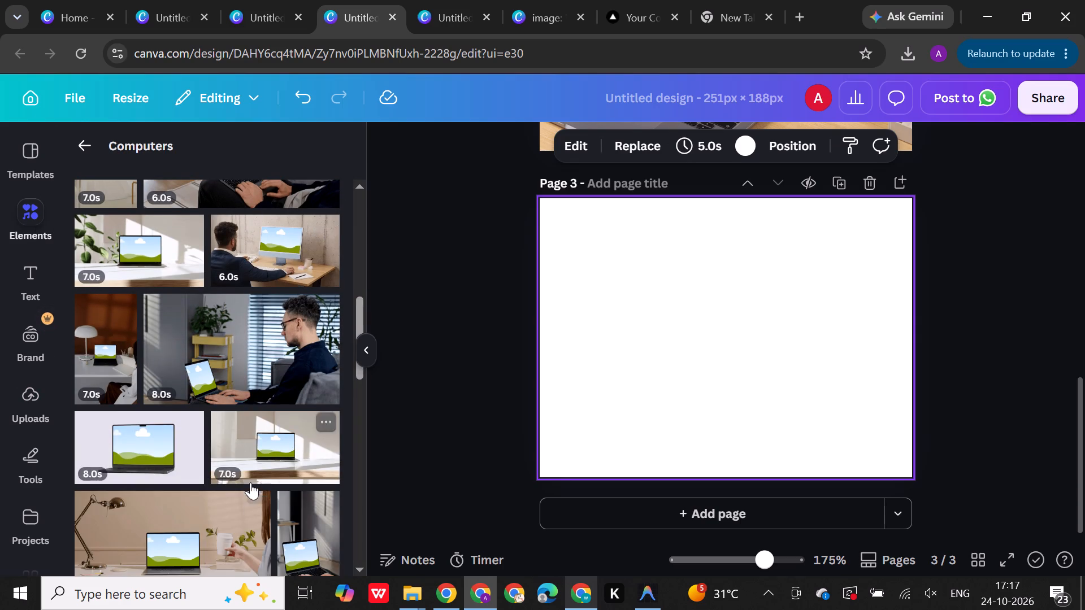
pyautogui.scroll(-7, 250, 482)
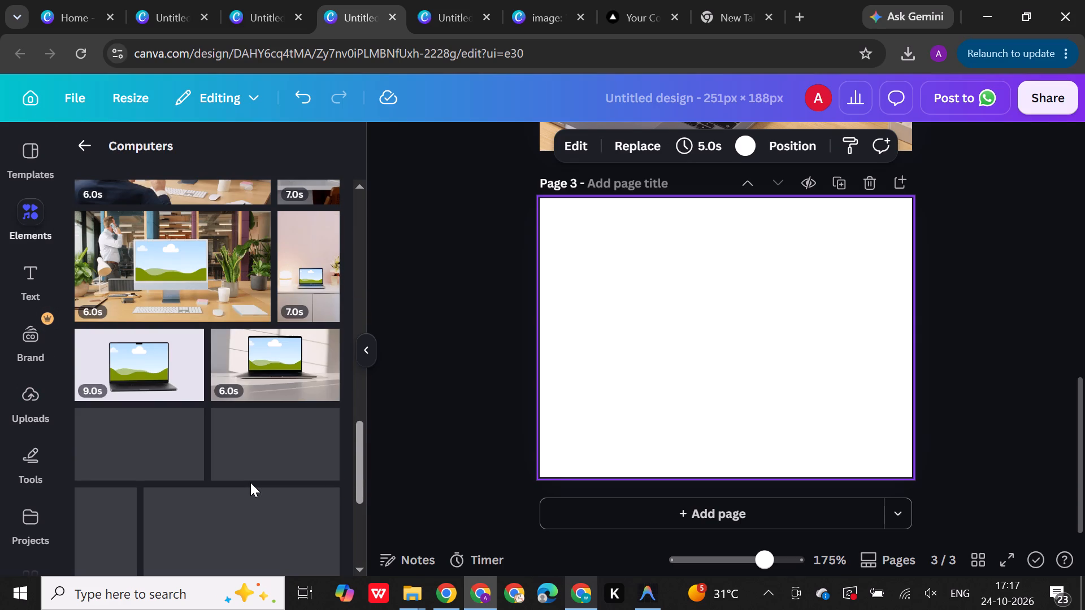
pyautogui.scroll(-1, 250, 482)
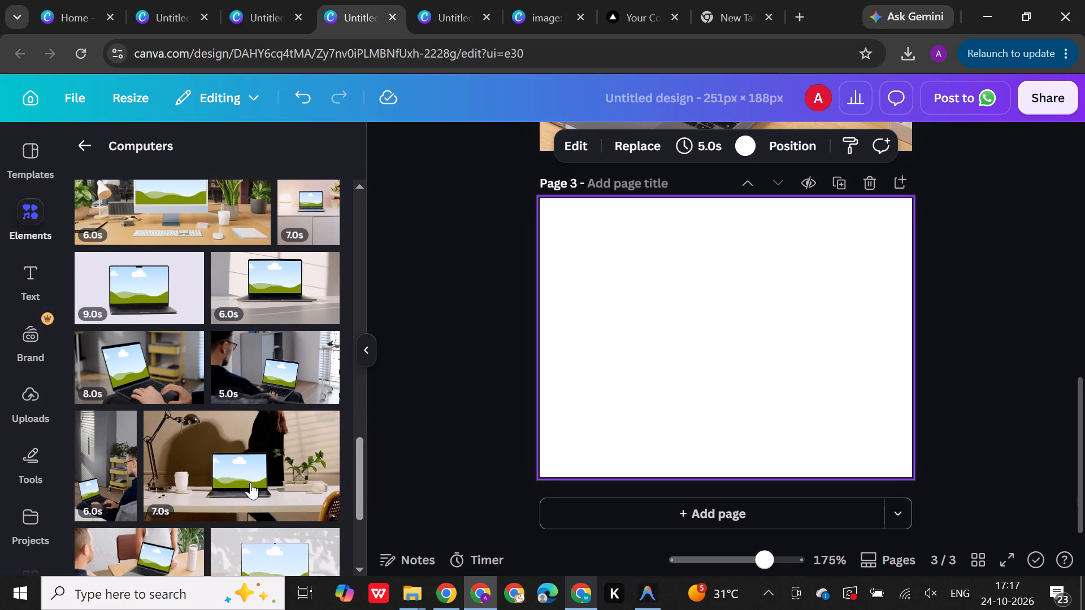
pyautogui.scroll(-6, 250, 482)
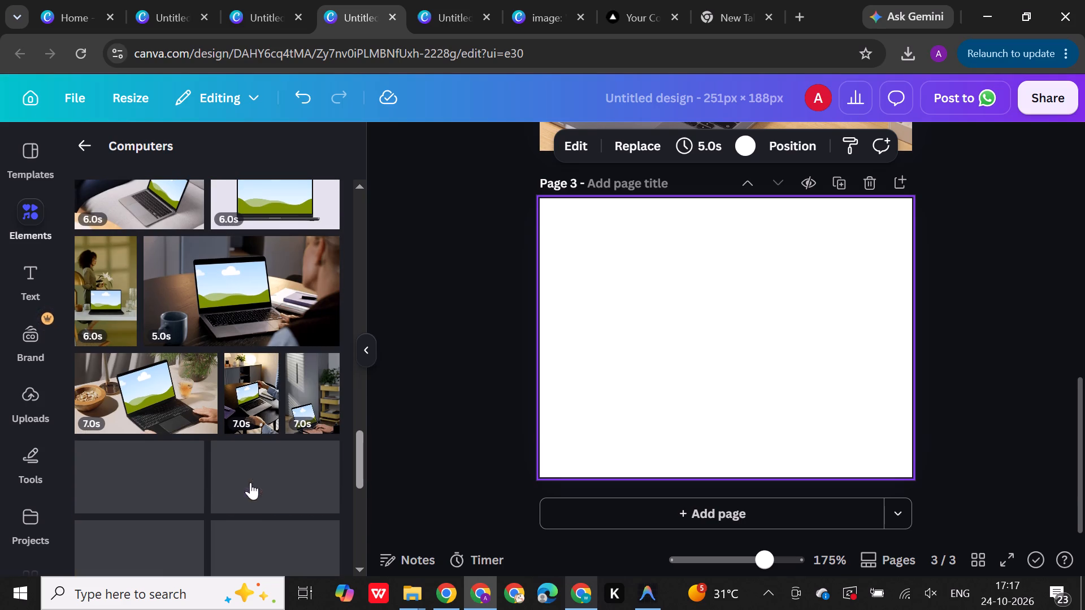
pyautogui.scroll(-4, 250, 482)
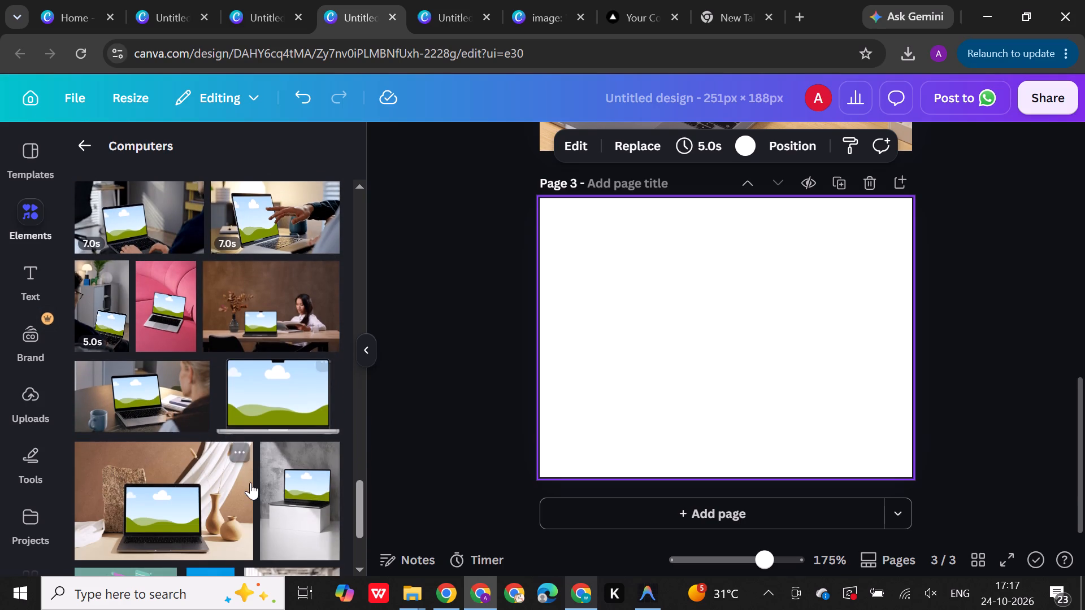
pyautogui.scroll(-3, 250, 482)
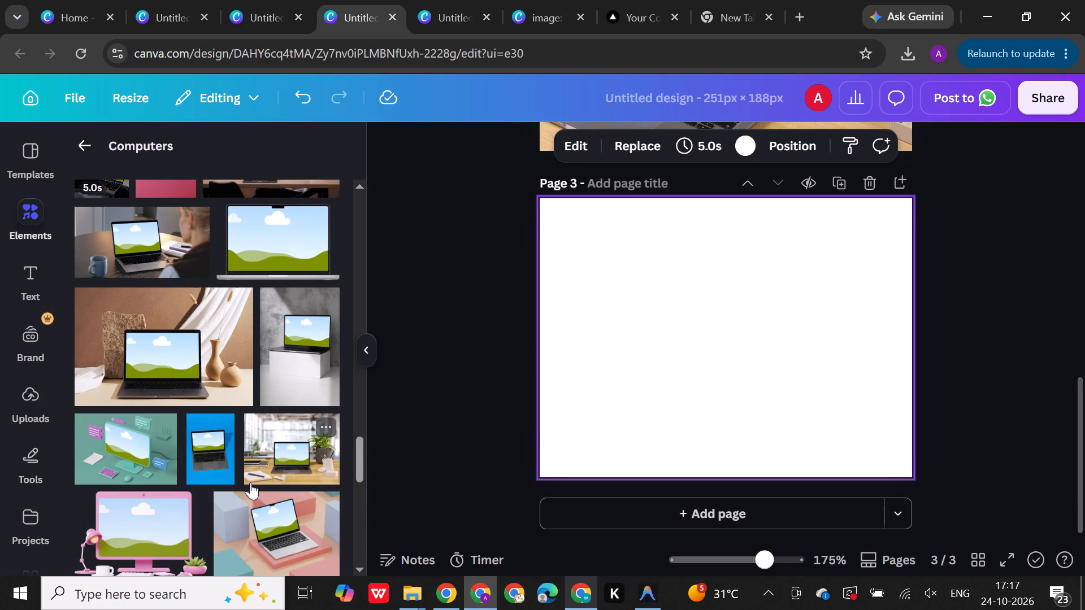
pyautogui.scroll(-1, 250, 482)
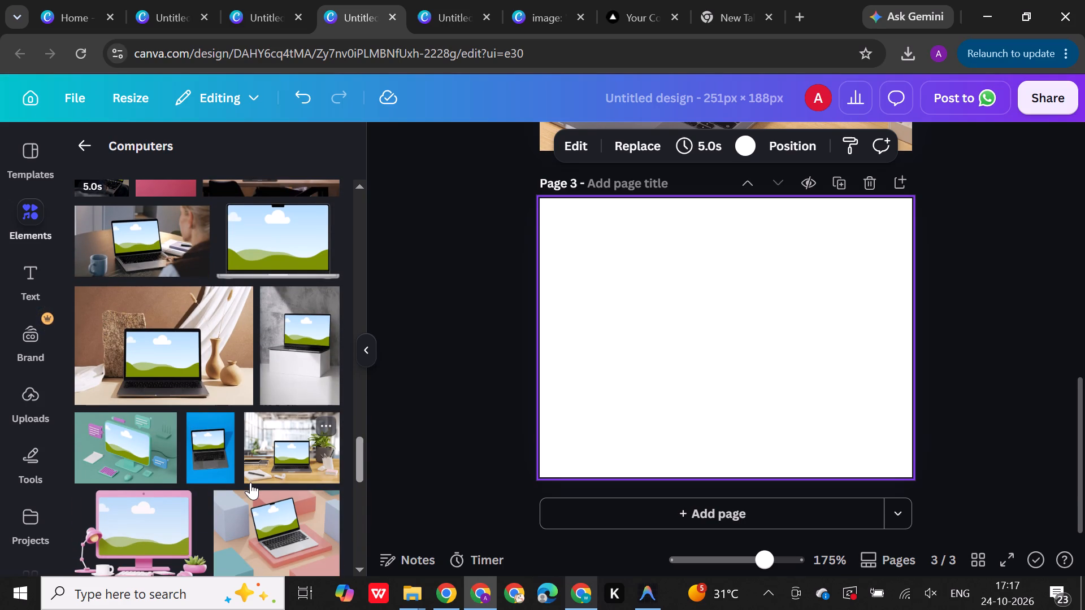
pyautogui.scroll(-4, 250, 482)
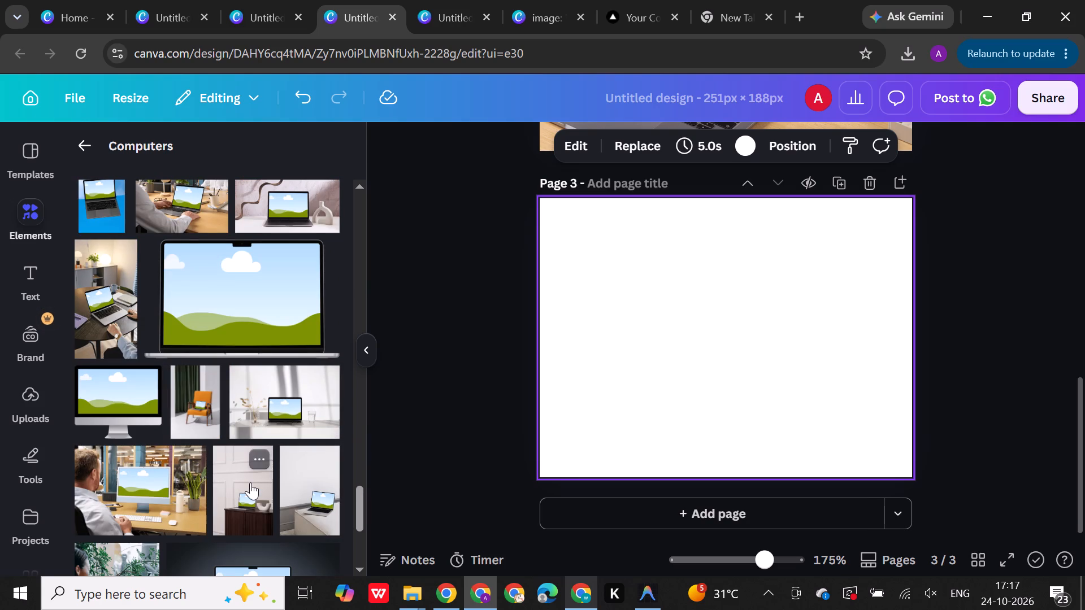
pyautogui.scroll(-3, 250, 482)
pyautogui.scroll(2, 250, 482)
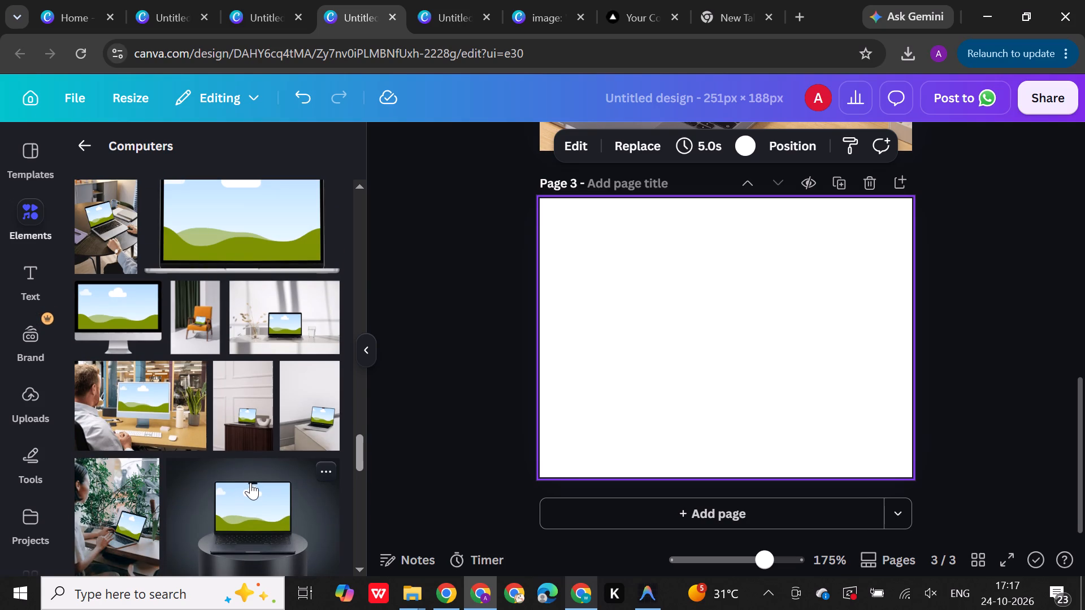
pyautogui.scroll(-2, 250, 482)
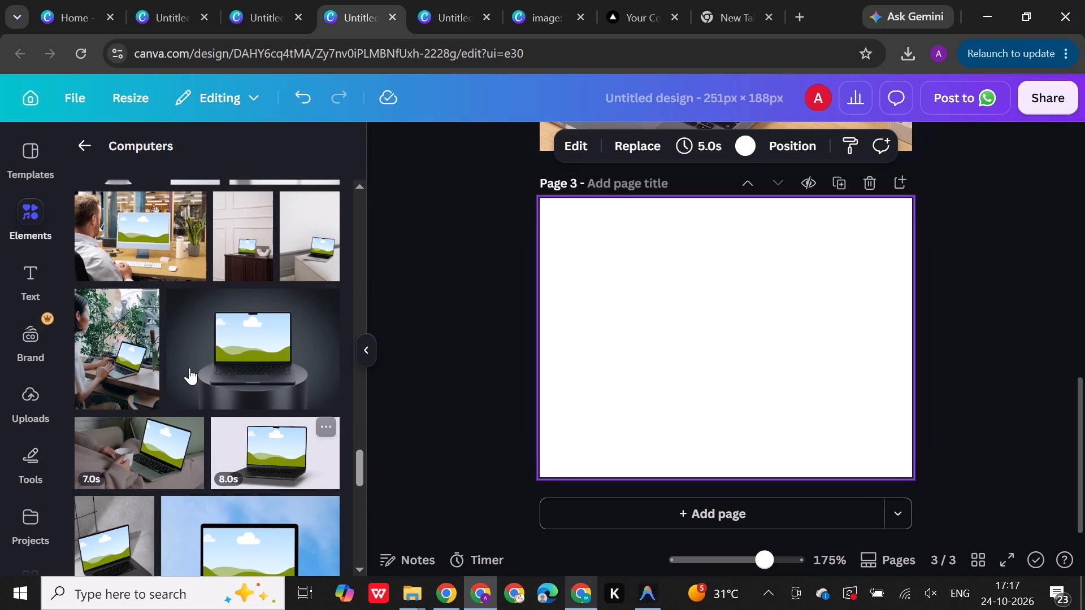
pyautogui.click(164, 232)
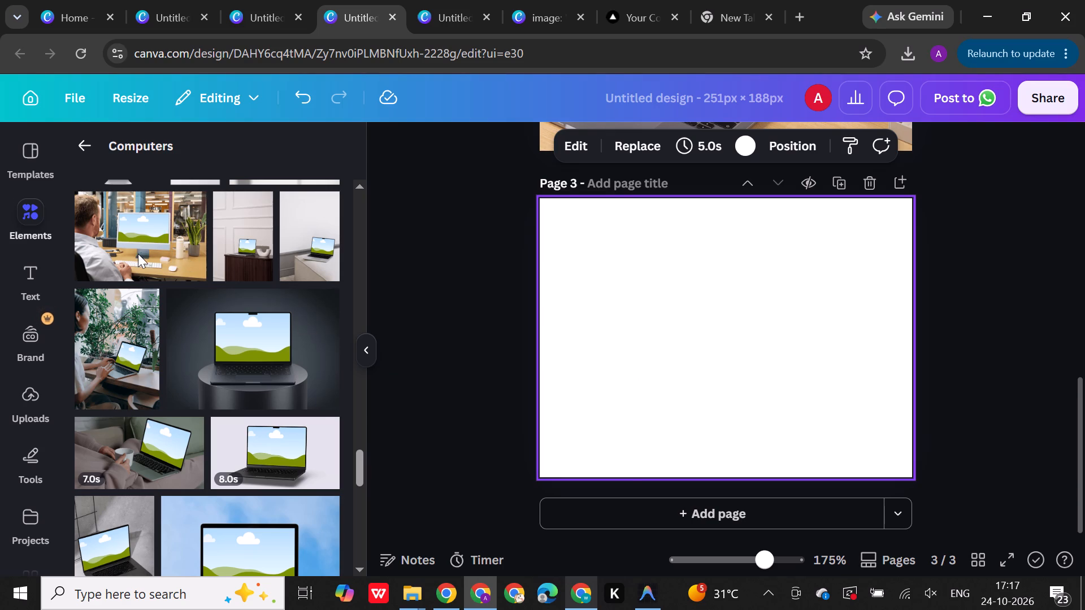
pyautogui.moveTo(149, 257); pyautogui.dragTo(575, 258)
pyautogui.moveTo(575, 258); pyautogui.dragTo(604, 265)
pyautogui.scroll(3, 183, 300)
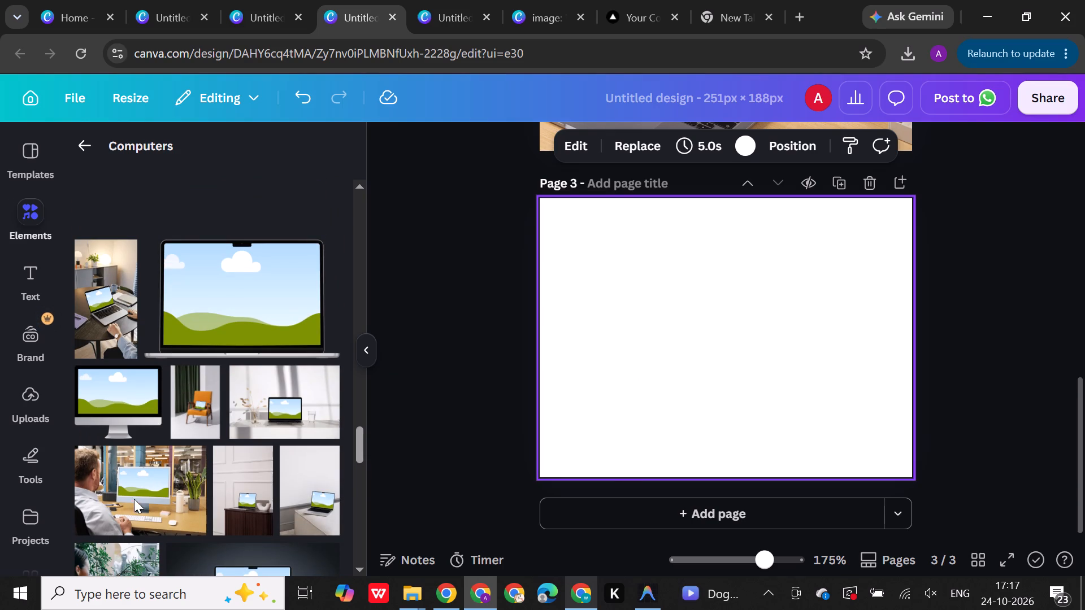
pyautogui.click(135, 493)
# Reload the design in the browser and return to page 3.
pyautogui.click(92, 57)
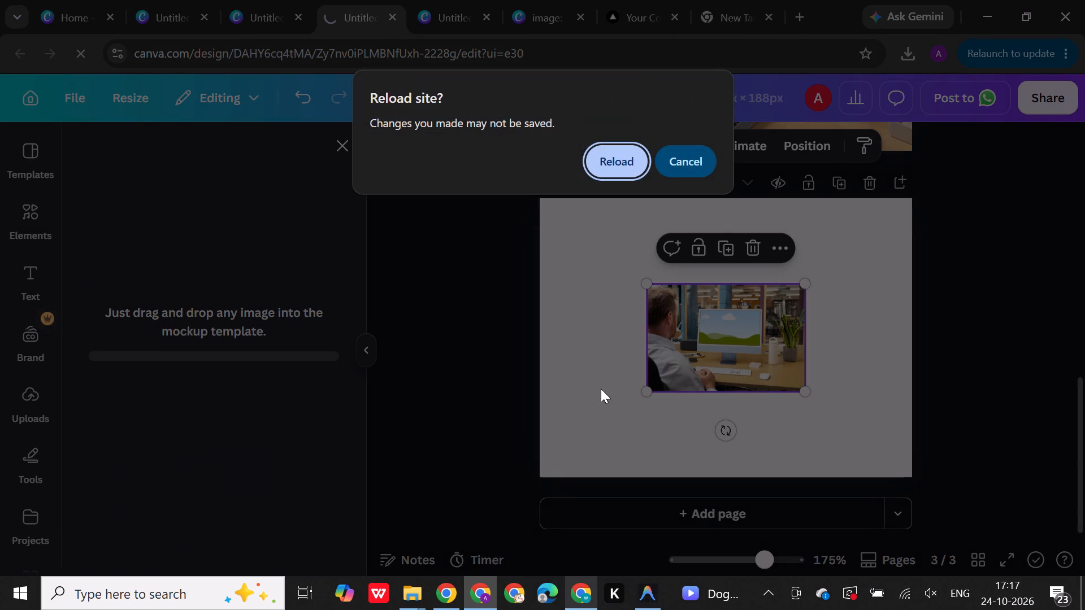
pyautogui.click(704, 170)
pyautogui.moveTo(705, 333); pyautogui.dragTo(674, 253)
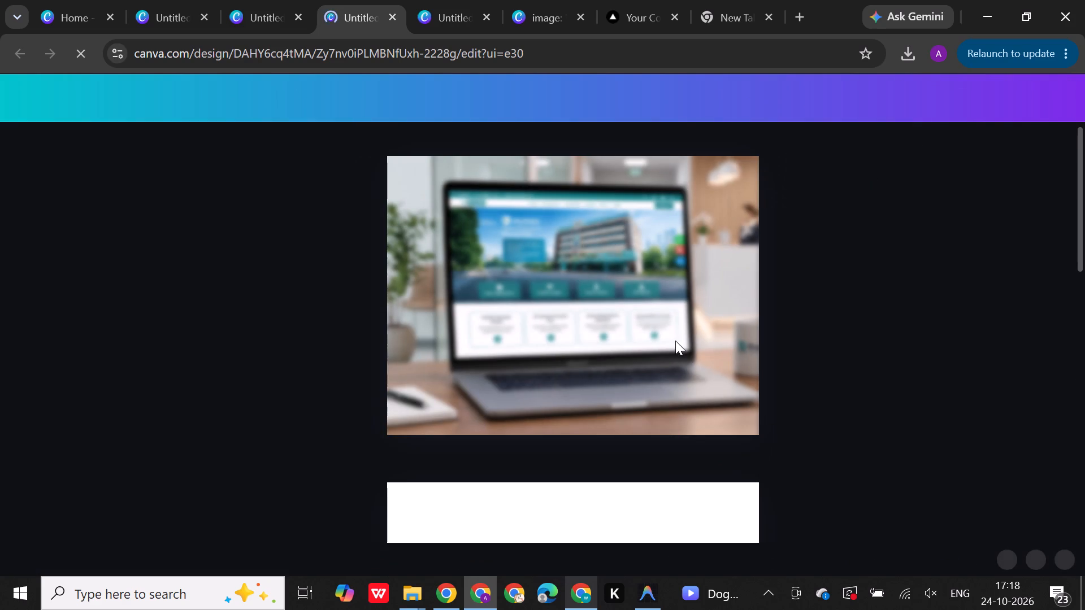
pyautogui.scroll(-7, 601, 387)
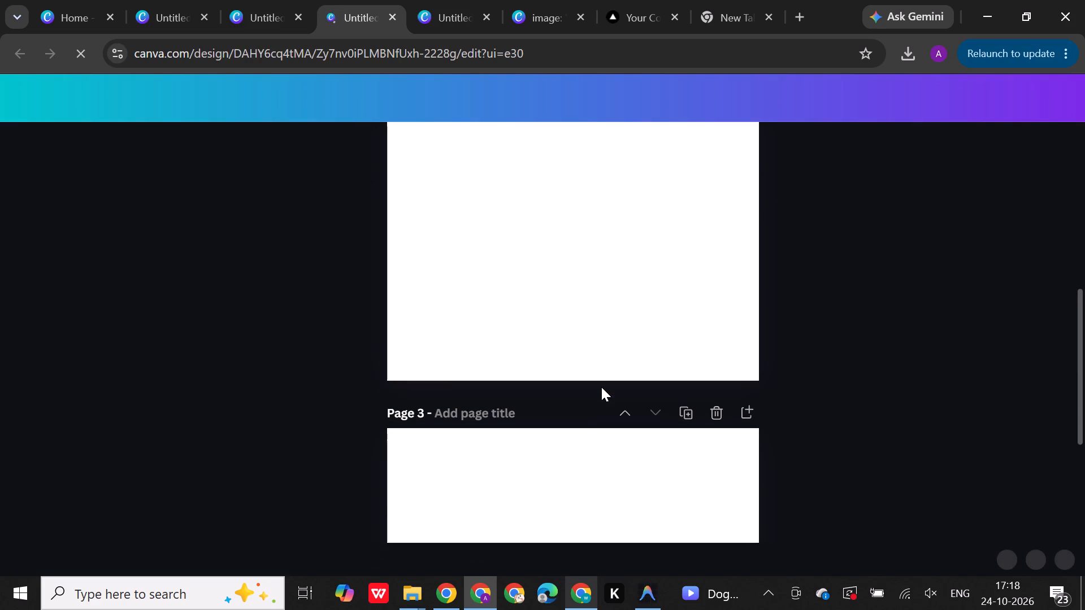
pyautogui.scroll(-5, 601, 387)
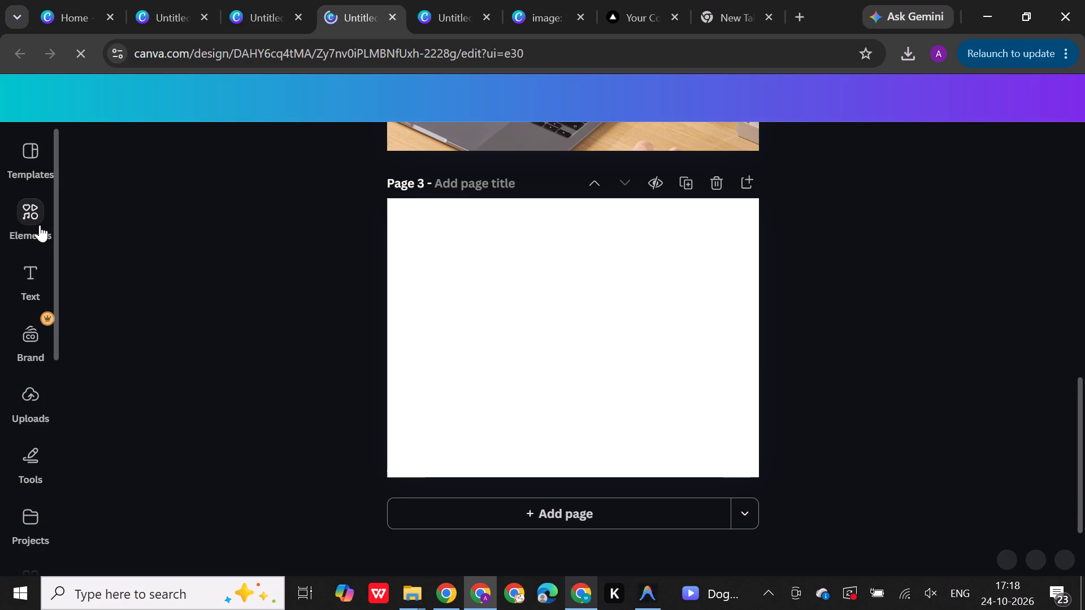
# Close the unused New Tab browser tab.
pyautogui.click(769, 24)
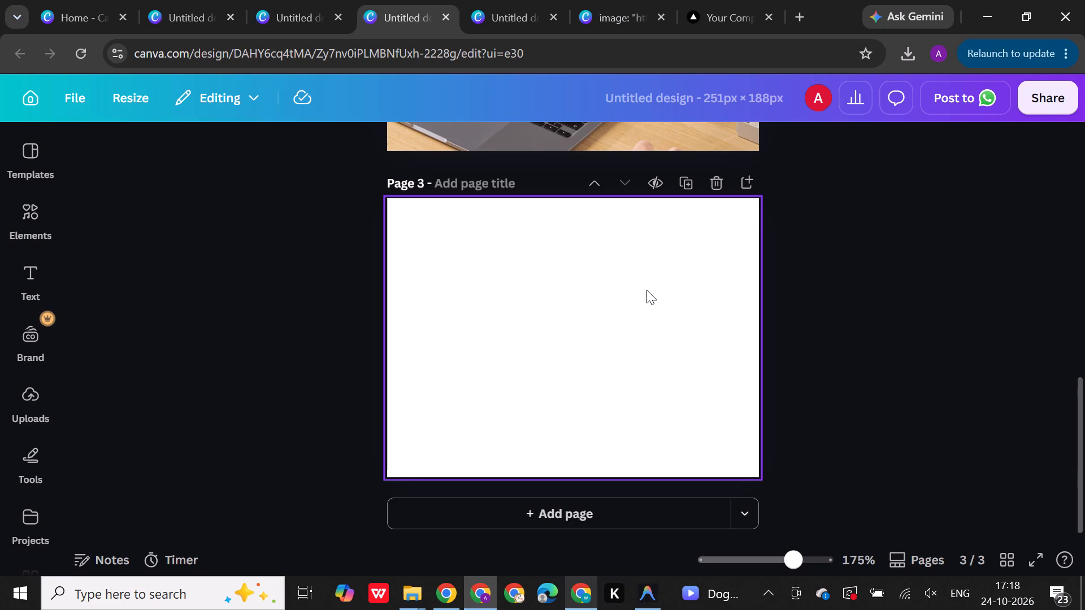
# Open the full Computers collection within the Mockups elements.
pyautogui.click(28, 210)
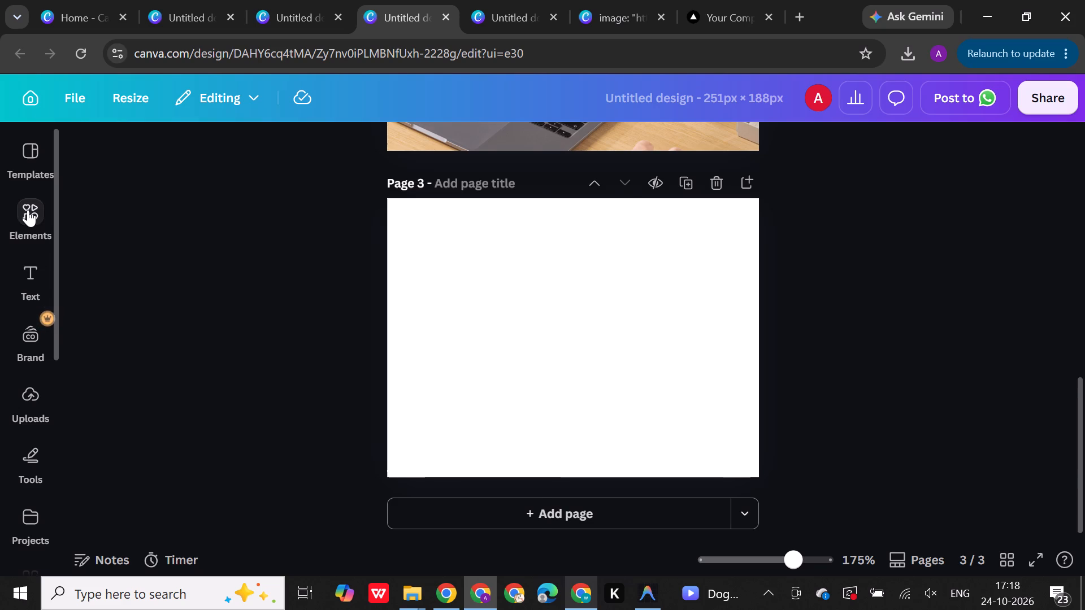
pyautogui.scroll(-5, 141, 445)
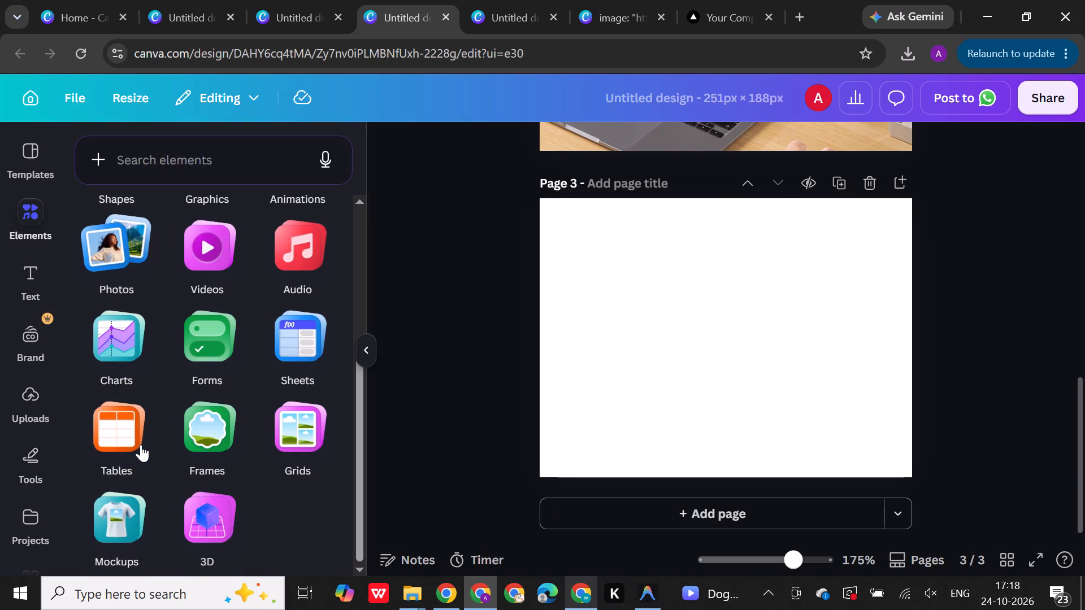
pyautogui.click(128, 523)
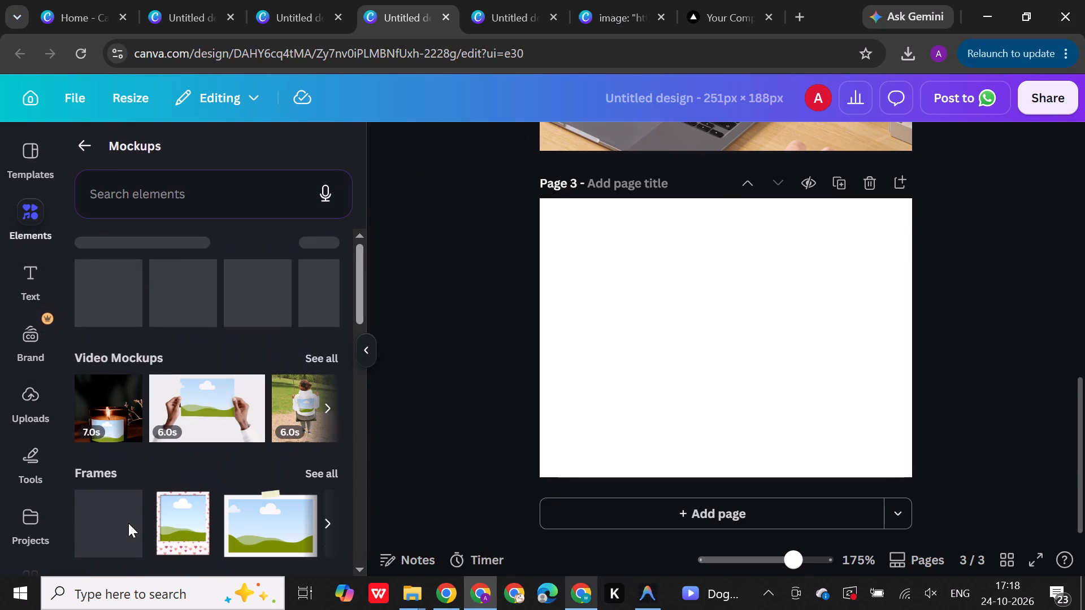
pyautogui.scroll(-4, 136, 494)
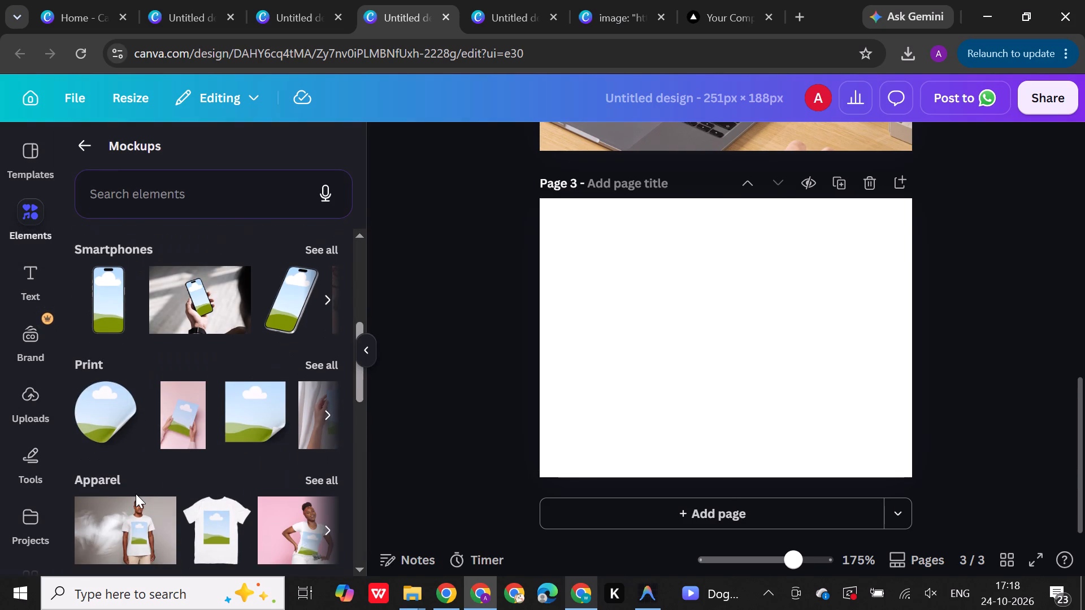
pyautogui.scroll(-4, 136, 494)
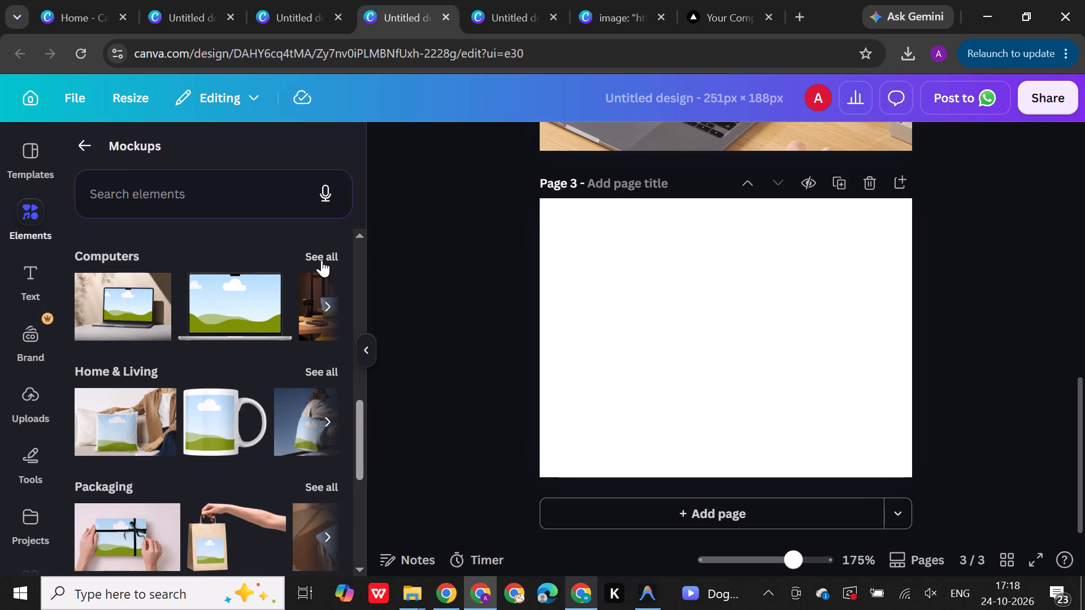
pyautogui.click(322, 260)
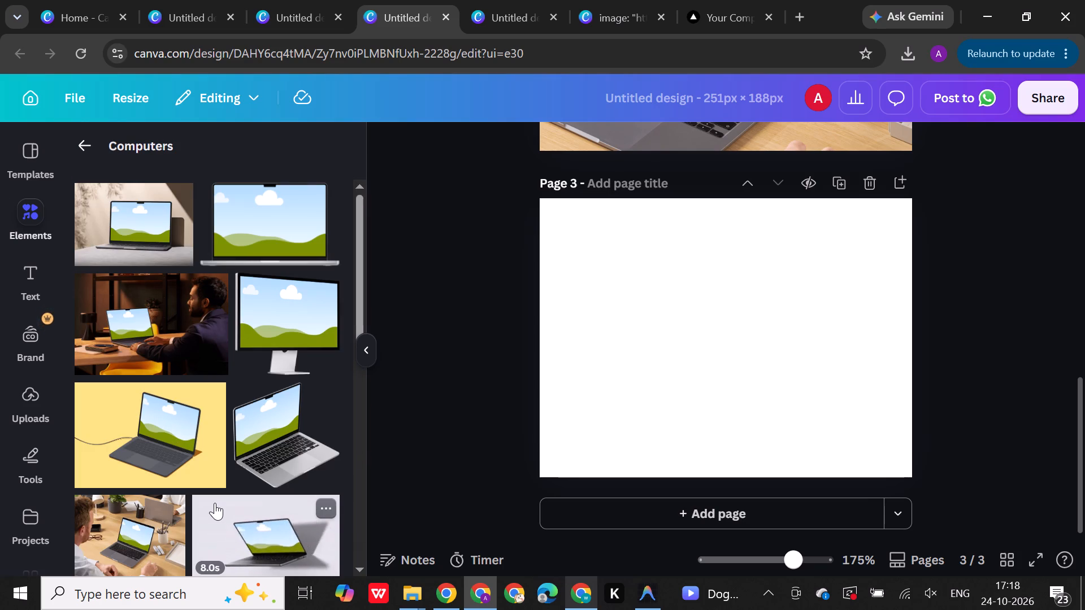
# Add the Computers mockup of a man at a desktop monitor beside a plant and place it in page 3's top-left corner.
pyautogui.scroll(-3, 215, 503)
pyautogui.scroll(1, 215, 503)
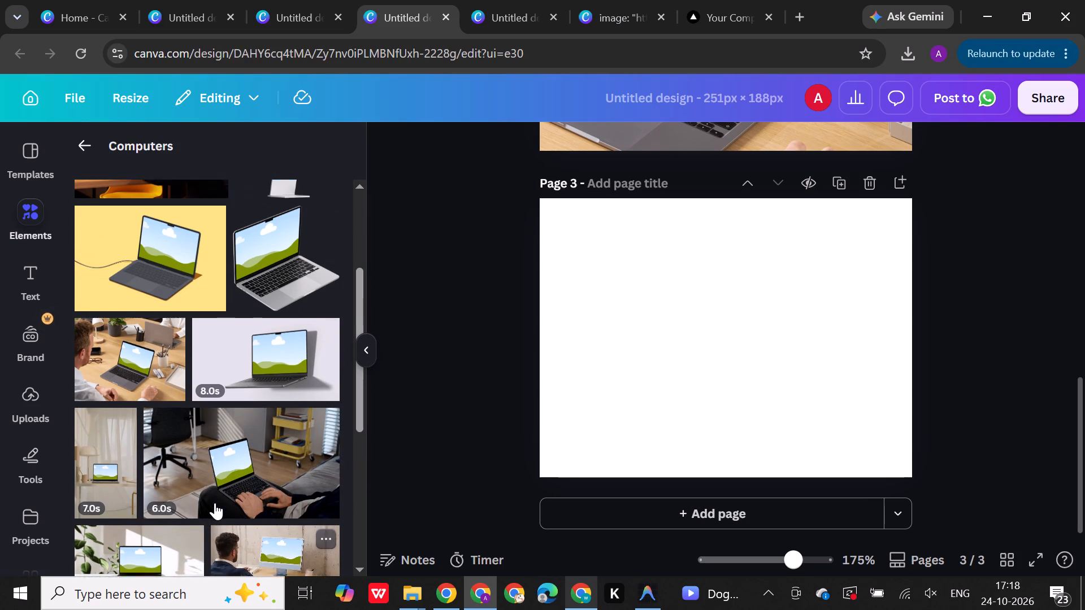
pyautogui.scroll(-1, 215, 503)
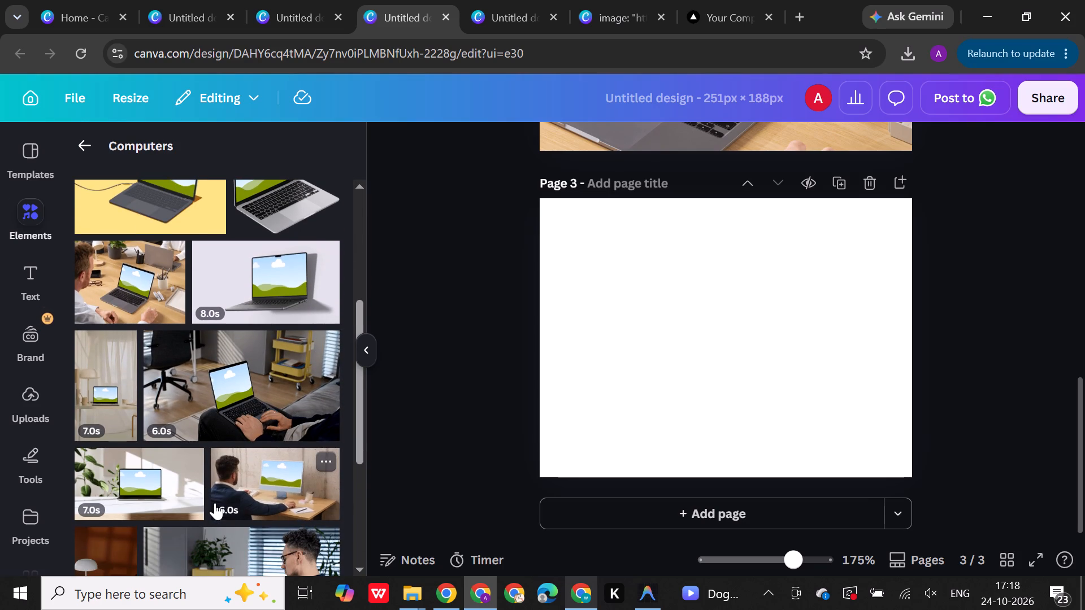
pyautogui.scroll(-1, 215, 503)
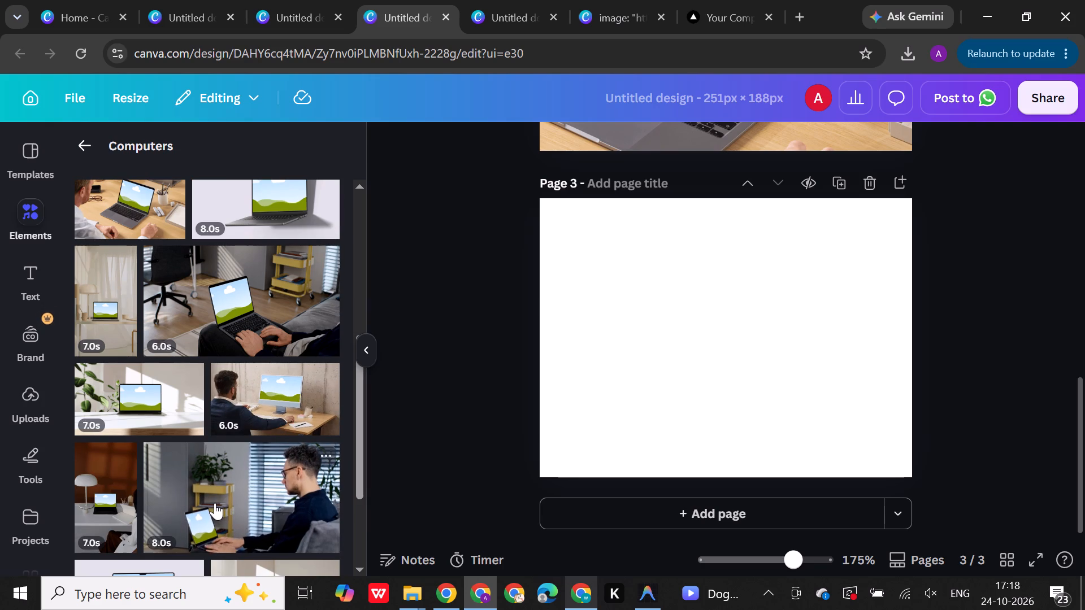
pyautogui.scroll(-5, 215, 503)
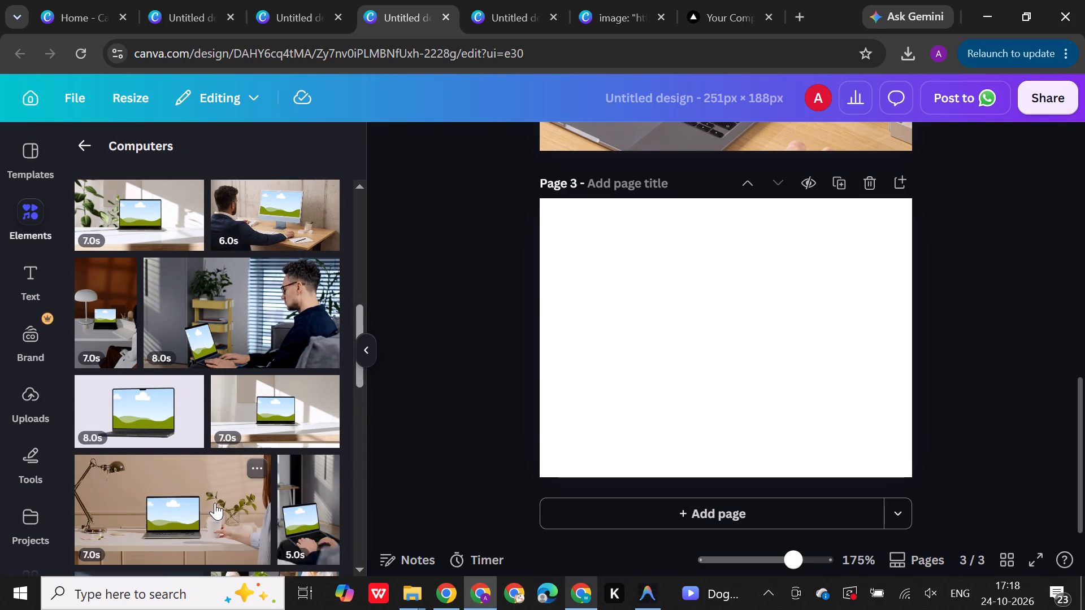
pyautogui.scroll(-3, 215, 503)
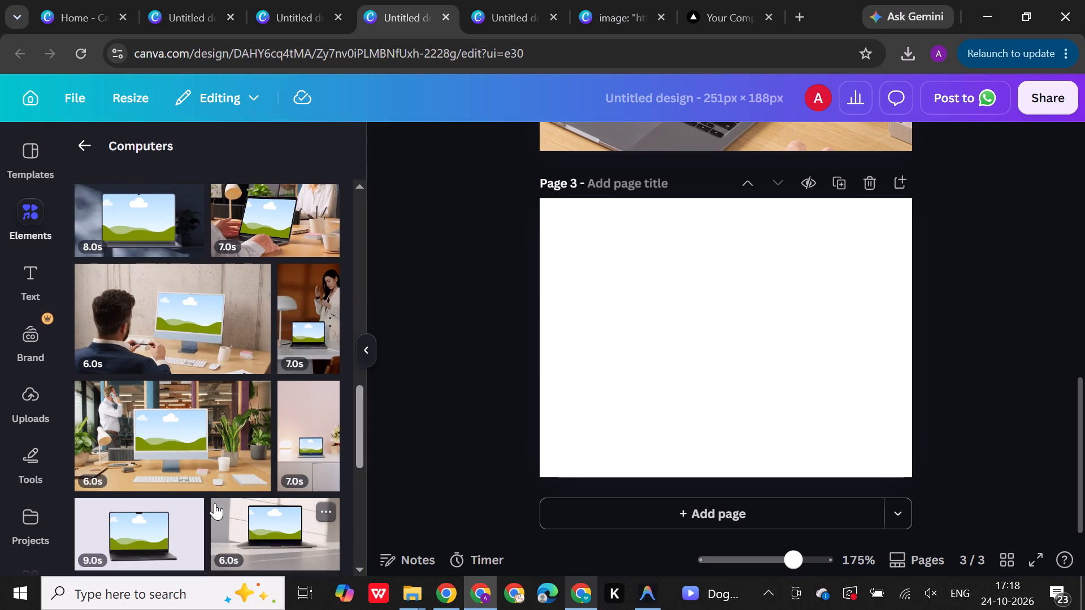
pyautogui.scroll(-6, 215, 503)
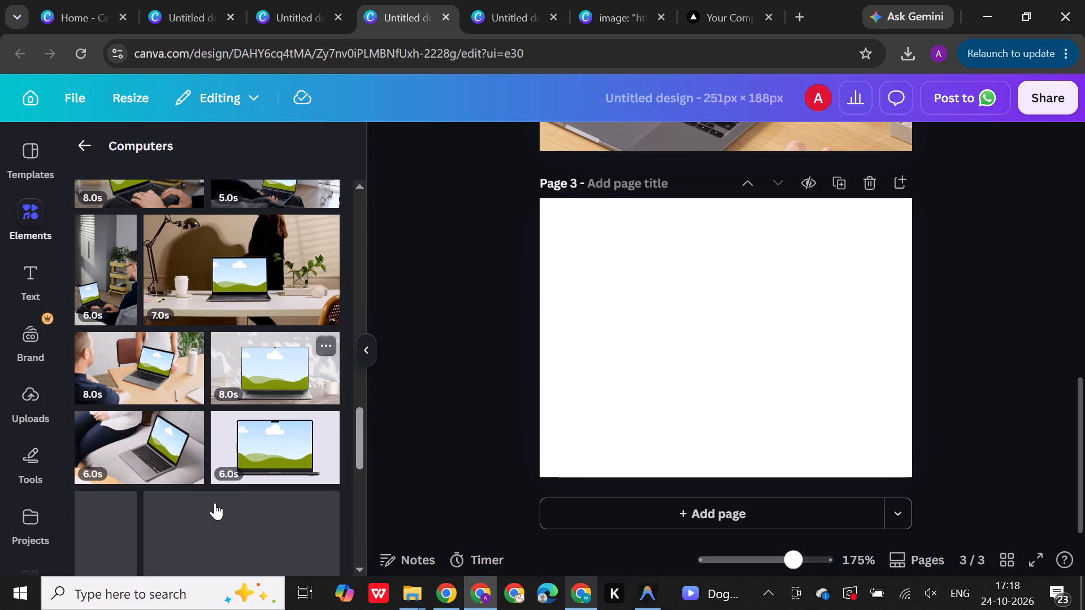
pyautogui.scroll(-5, 215, 503)
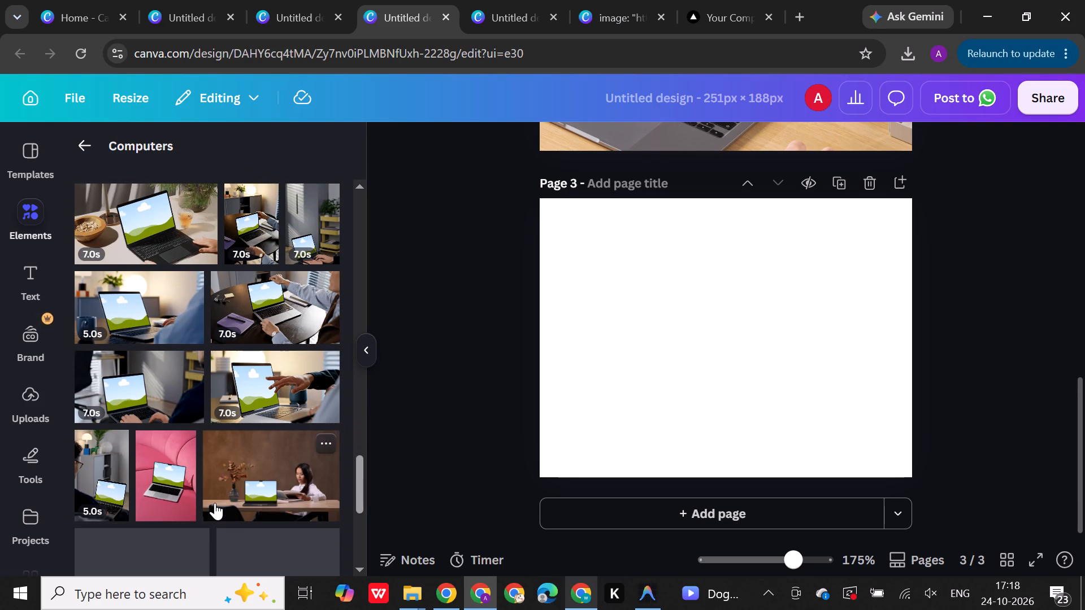
pyautogui.scroll(-4, 215, 503)
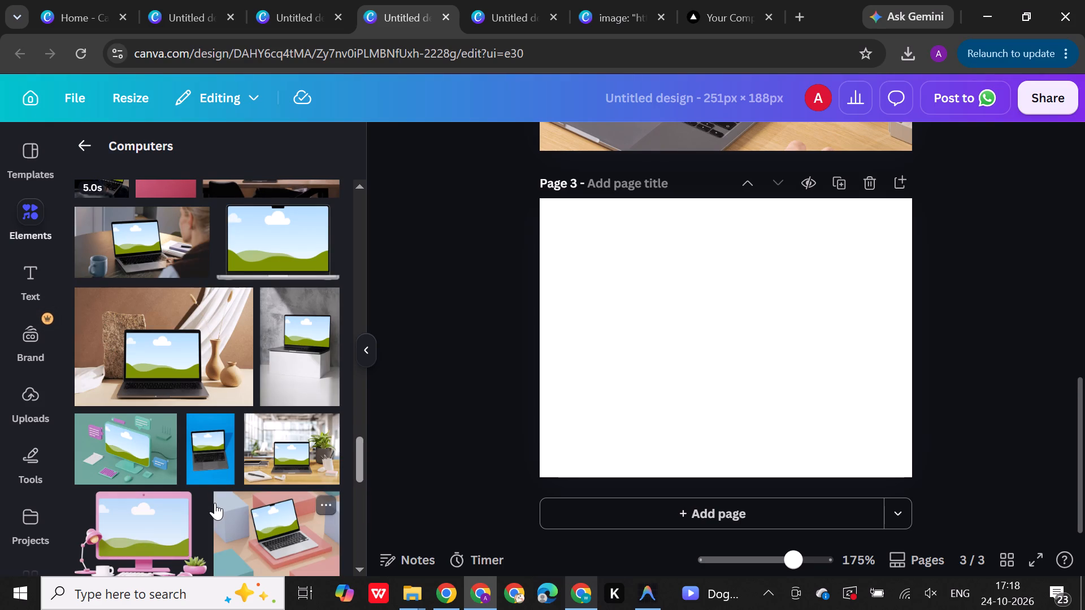
pyautogui.scroll(-3, 215, 503)
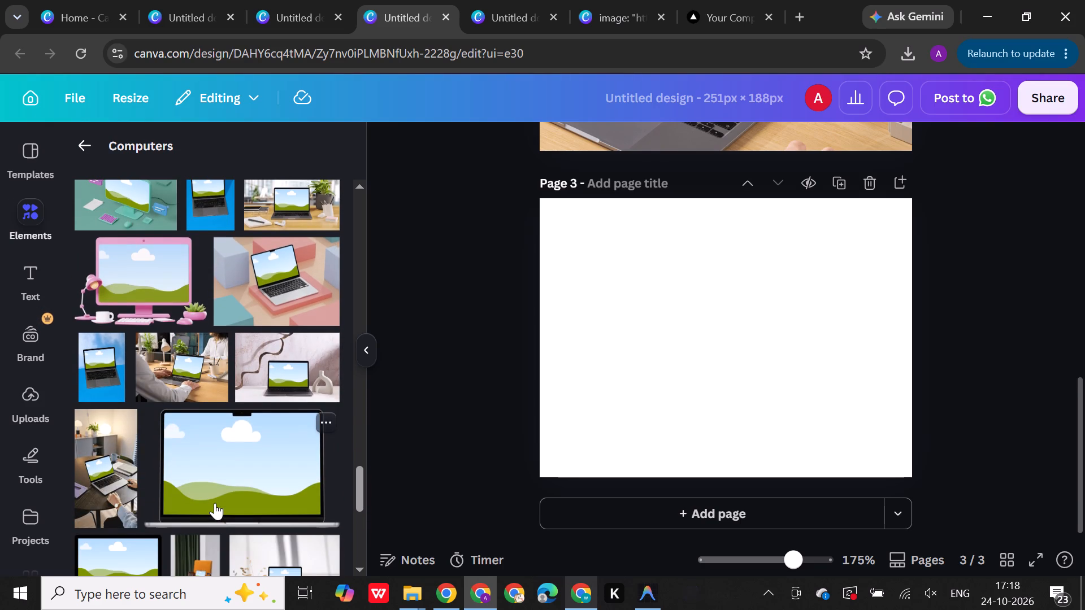
pyautogui.scroll(-2, 215, 503)
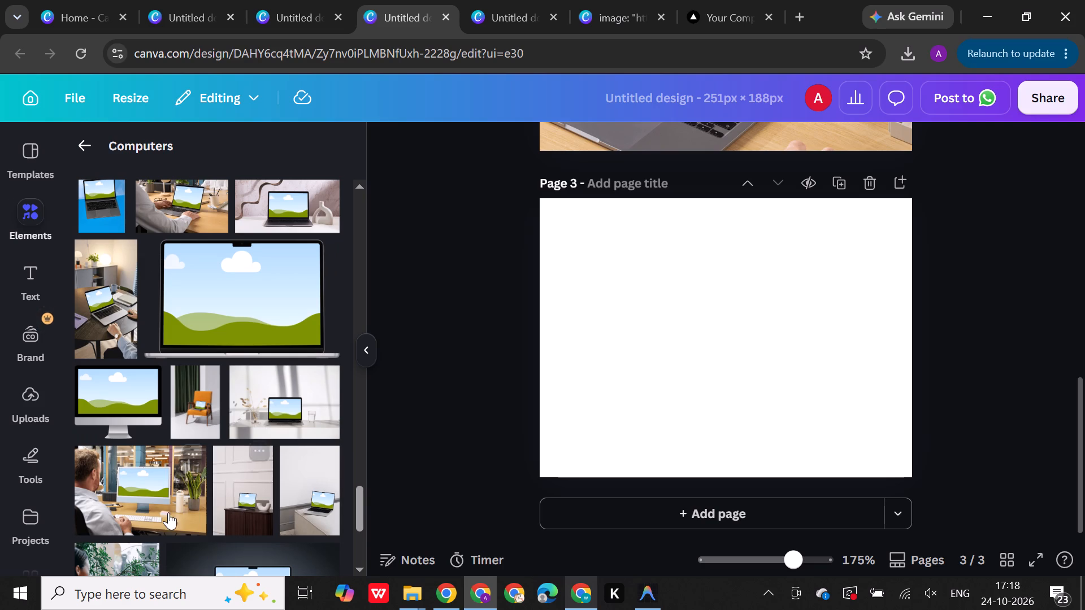
pyautogui.click(161, 514)
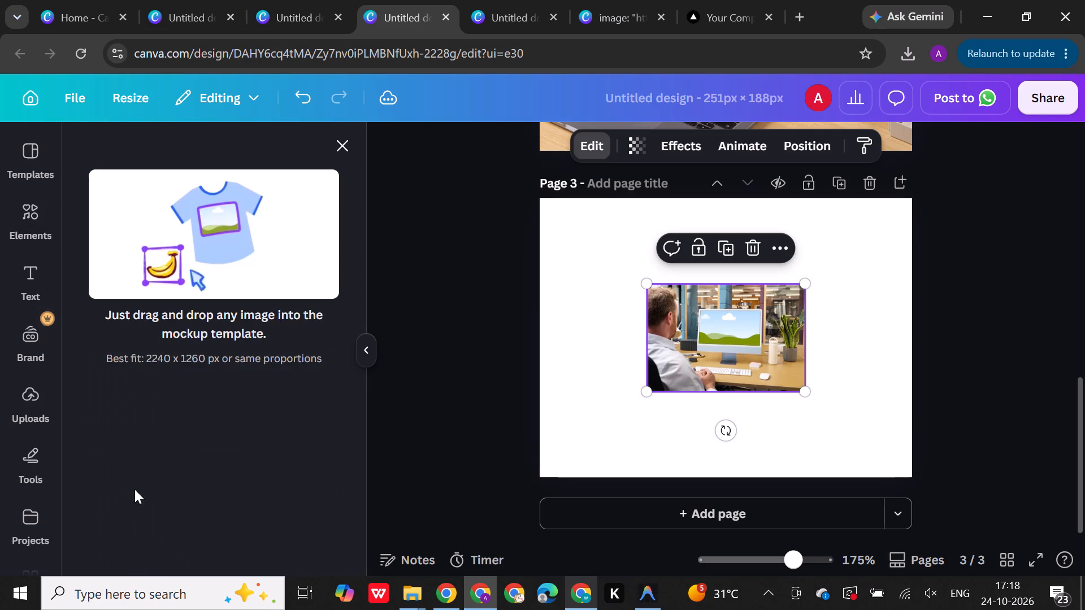
pyautogui.moveTo(696, 346); pyautogui.dragTo(591, 267)
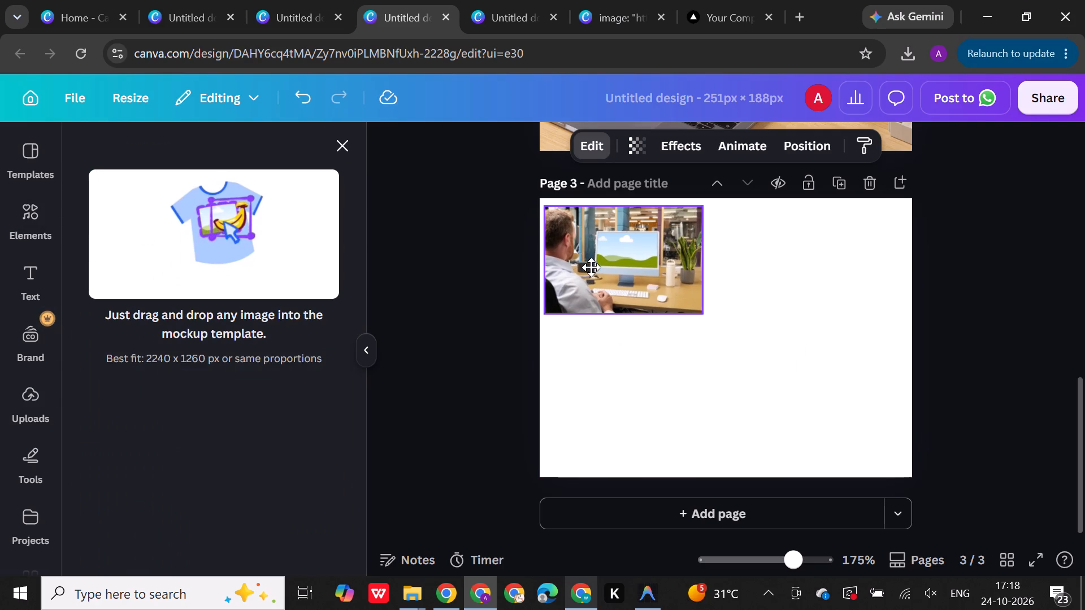
pyautogui.moveTo(591, 267); pyautogui.dragTo(589, 259)
# Fill the mockup's monitor screen with the uploaded Shri Swaraa hospital website screenshot.
pyautogui.click(20, 408)
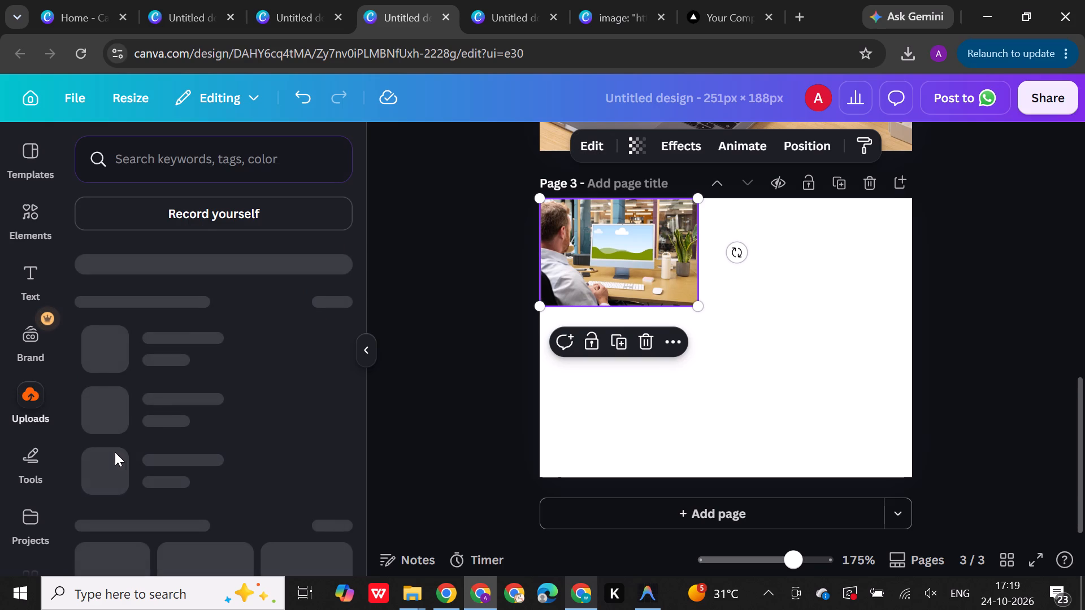
pyautogui.moveTo(127, 395); pyautogui.dragTo(211, 361)
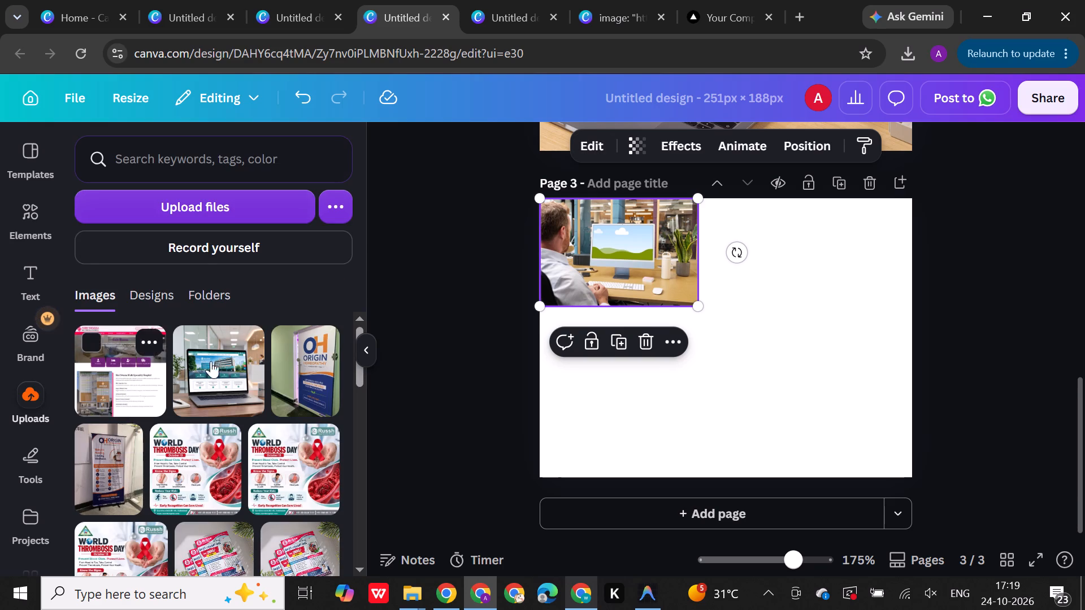
pyautogui.moveTo(211, 361); pyautogui.dragTo(627, 248)
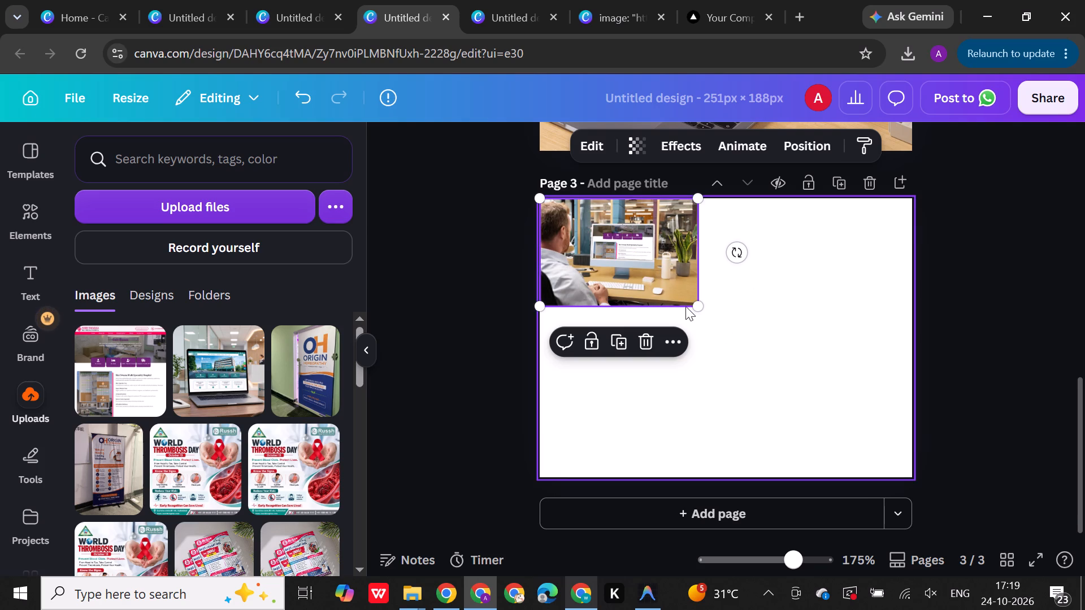
# Enlarge the mockup beyond page 3's edges and reposition it so the desktop monitor fills most of the page.
pyautogui.moveTo(696, 303); pyautogui.dragTo(845, 542)
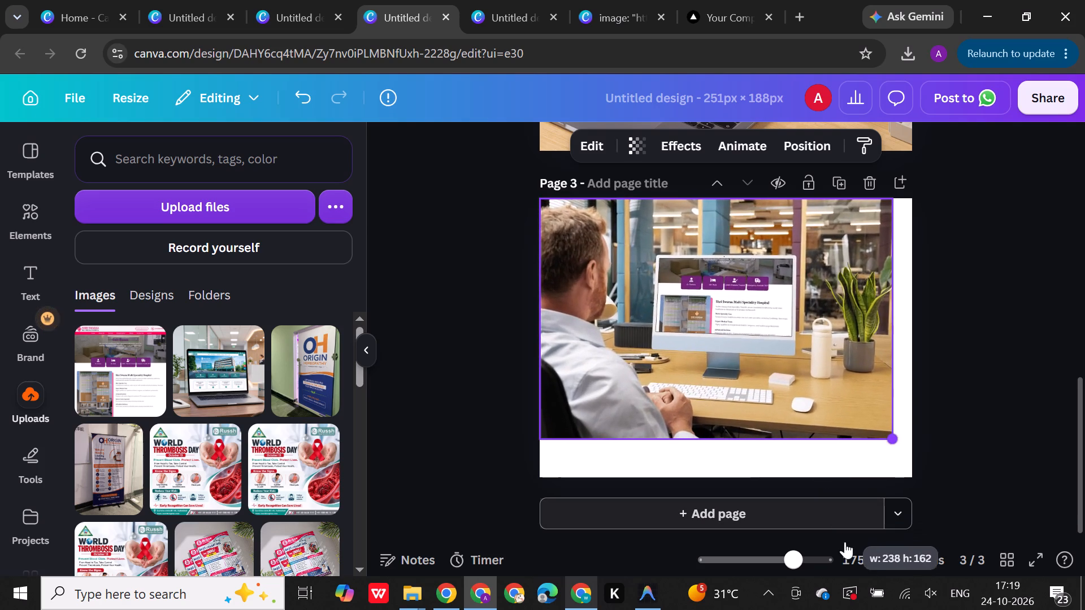
pyautogui.moveTo(845, 542); pyautogui.dragTo(879, 601)
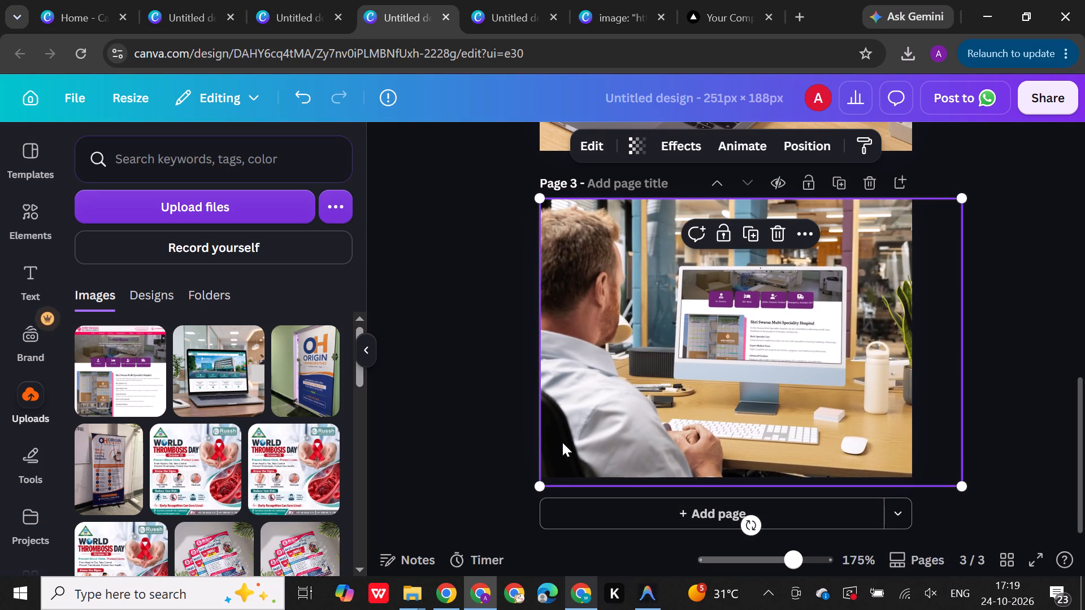
pyautogui.moveTo(543, 482); pyautogui.dragTo(492, 542)
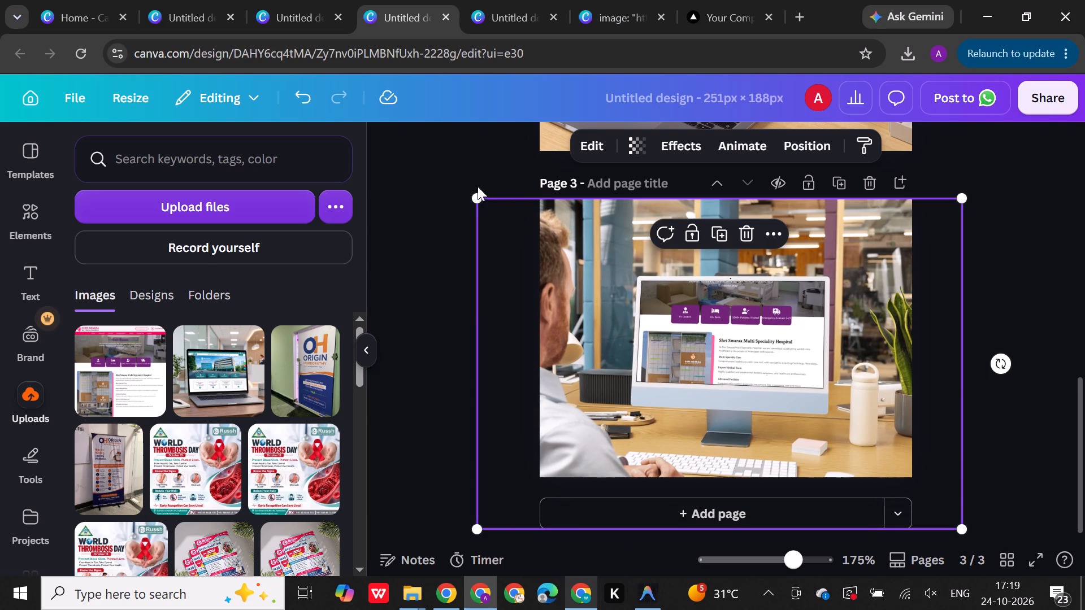
pyautogui.moveTo(476, 199); pyautogui.dragTo(411, 137)
pyautogui.moveTo(963, 147); pyautogui.dragTo(1084, 163)
pyautogui.moveTo(734, 323); pyautogui.dragTo(733, 331)
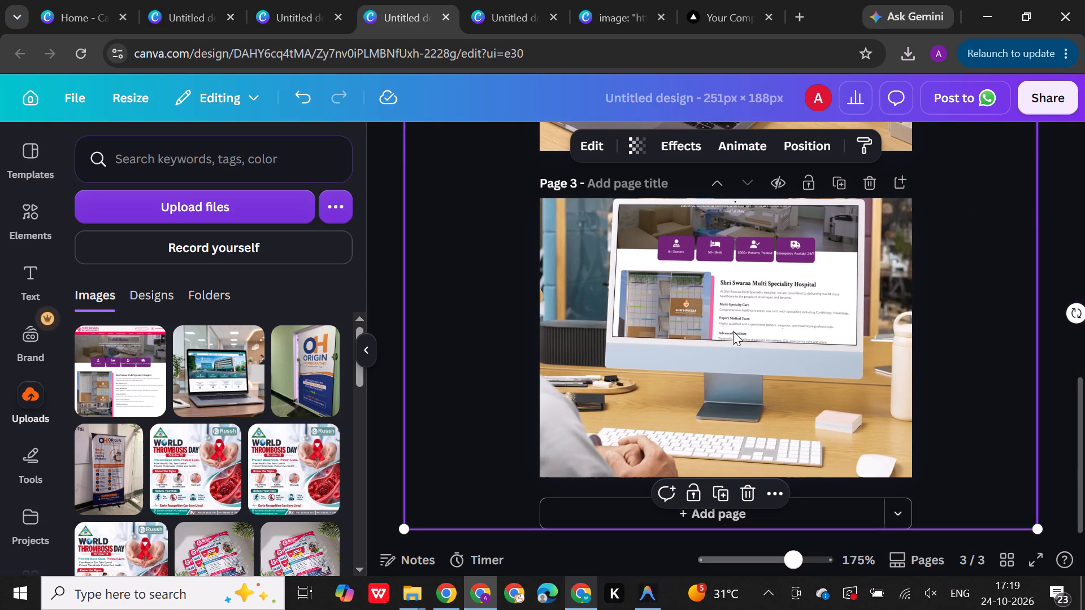
pyautogui.moveTo(733, 331); pyautogui.dragTo(729, 352)
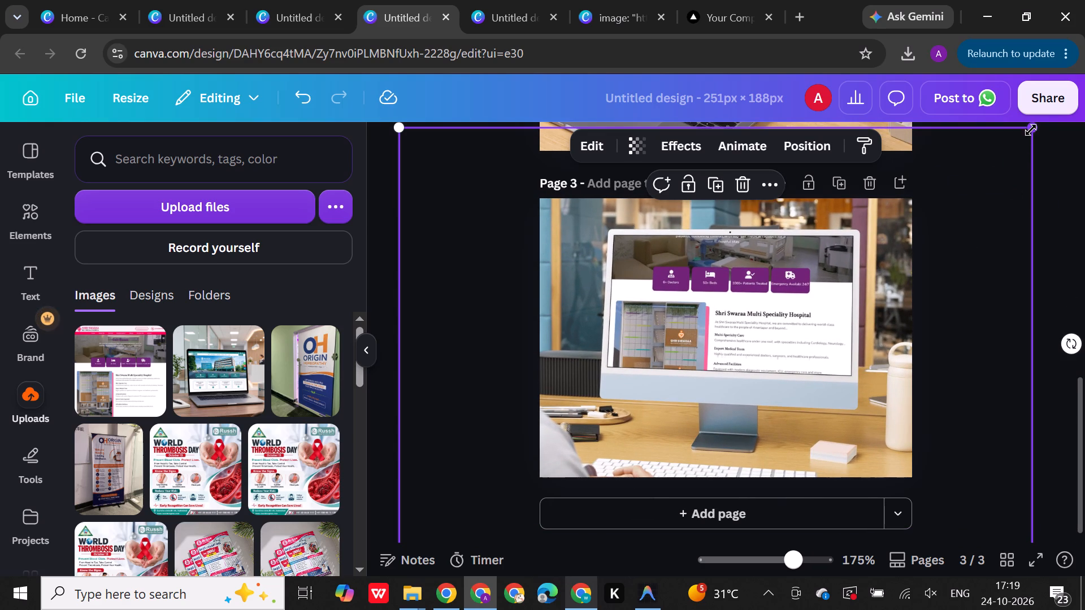
pyautogui.moveTo(1031, 130); pyautogui.dragTo(1084, 79)
pyautogui.moveTo(849, 270); pyautogui.dragTo(828, 308)
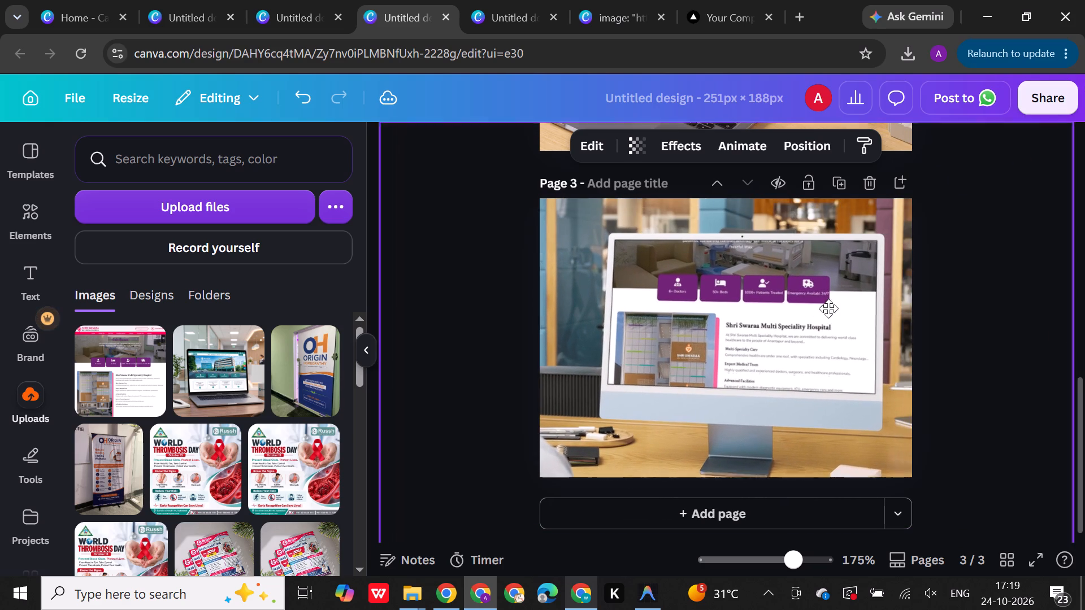
pyautogui.moveTo(828, 308); pyautogui.dragTo(828, 311)
# Shift the screenshot's crop inside the monitor to show the website's header and navigation bar, and apply the changes.
pyautogui.doubleClick(763, 315)
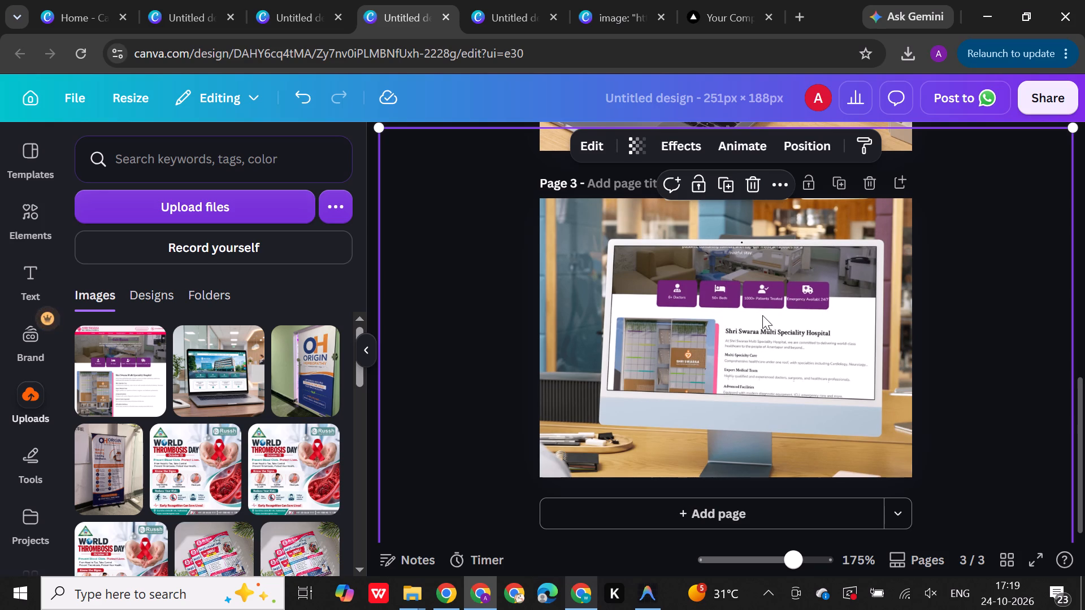
pyautogui.moveTo(226, 285); pyautogui.dragTo(226, 328)
pyautogui.scroll(-5, 179, 539)
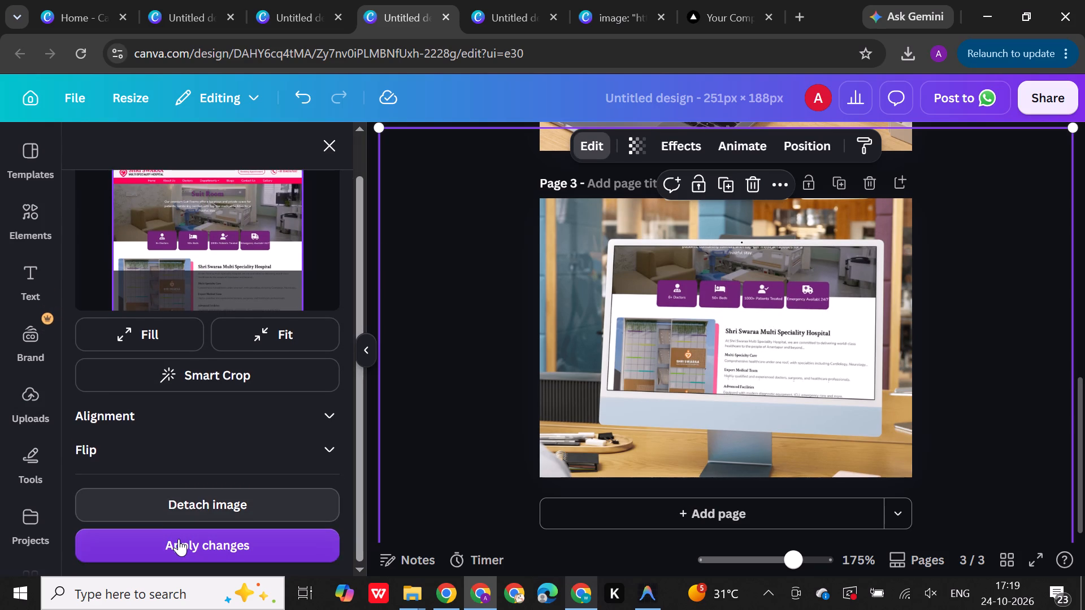
pyautogui.click(179, 539)
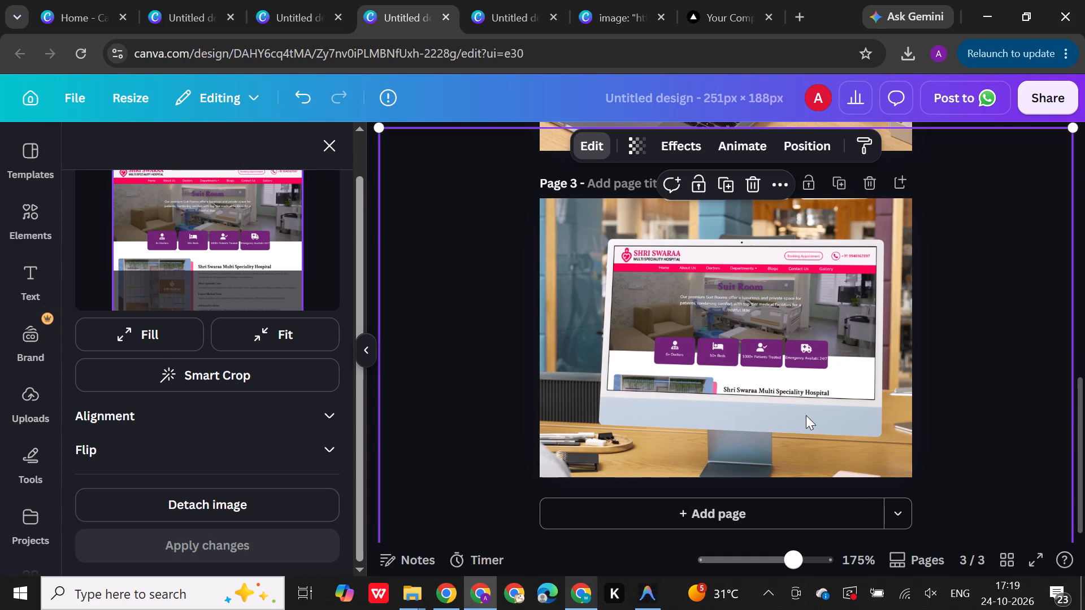
pyautogui.click(1038, 342)
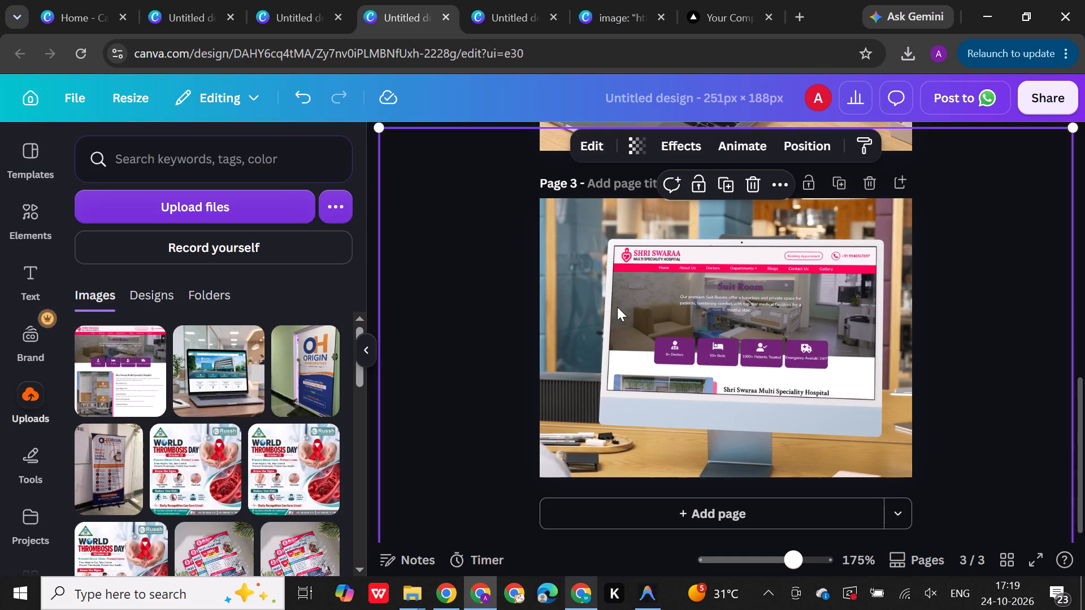
pyautogui.click(369, 190)
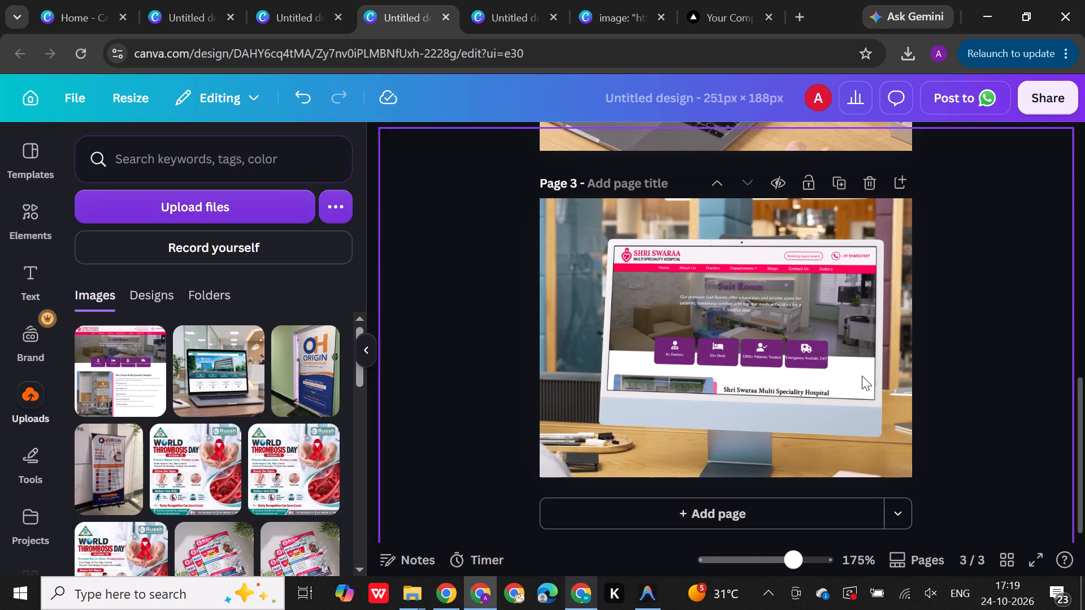
# Review the page 3 monitor mockup against the laptop mockups on pages 1 and 2.
pyautogui.scroll(-2, 986, 374)
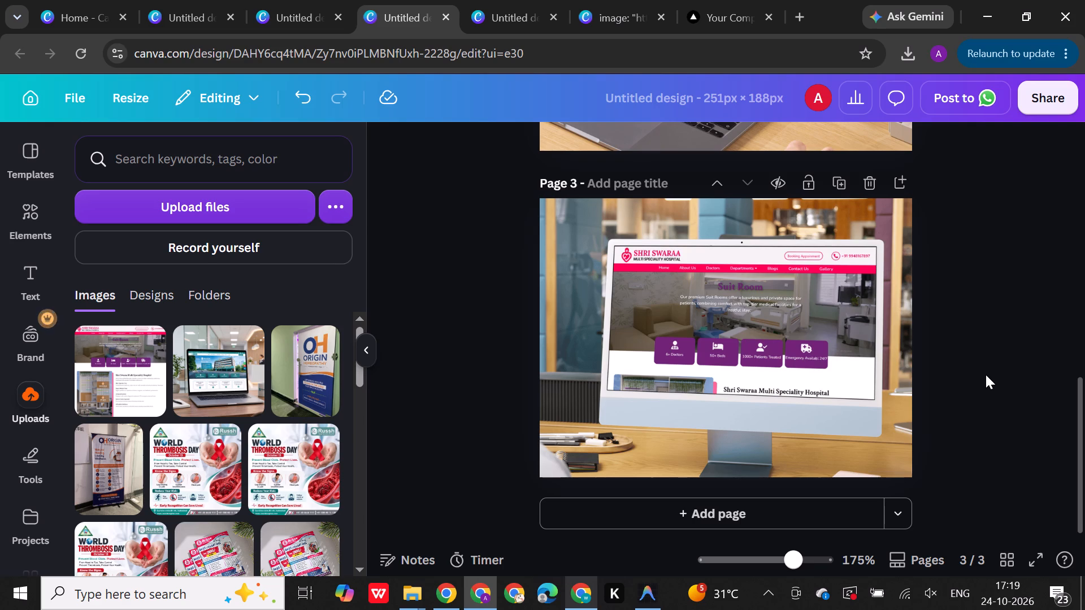
pyautogui.scroll(4, 832, 365)
pyautogui.scroll(-3, 832, 365)
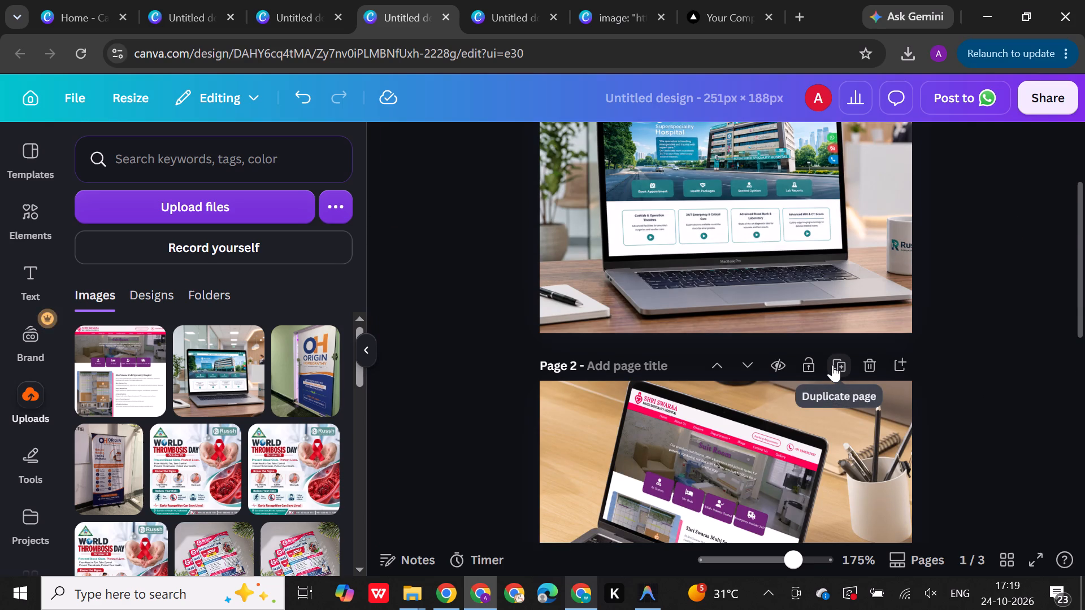
pyautogui.scroll(-2, 832, 365)
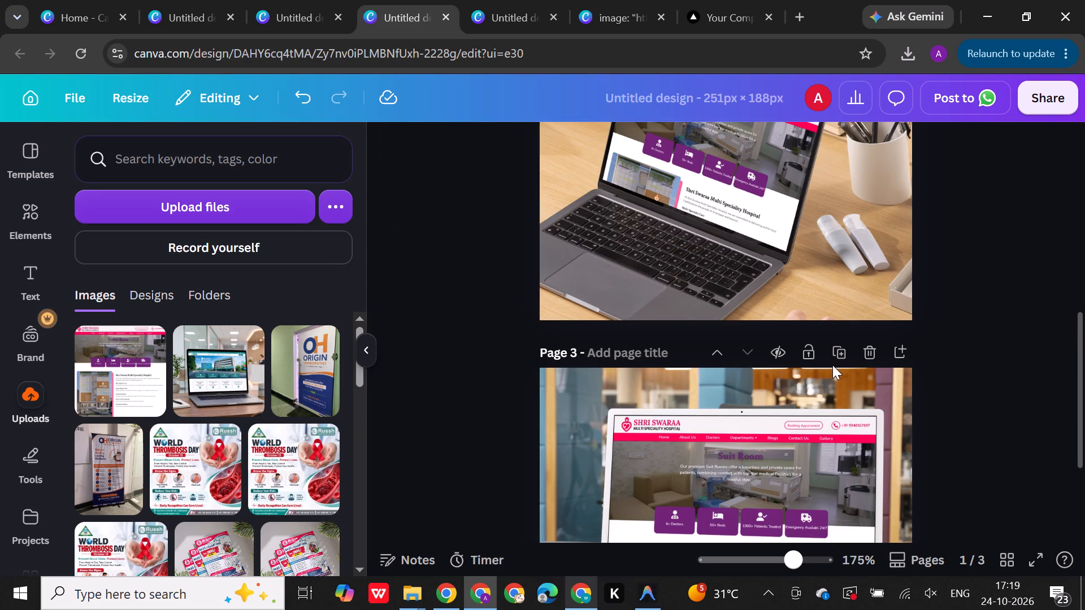
pyautogui.scroll(-4, 832, 365)
pyautogui.scroll(3, 832, 365)
pyautogui.scroll(-1, 832, 365)
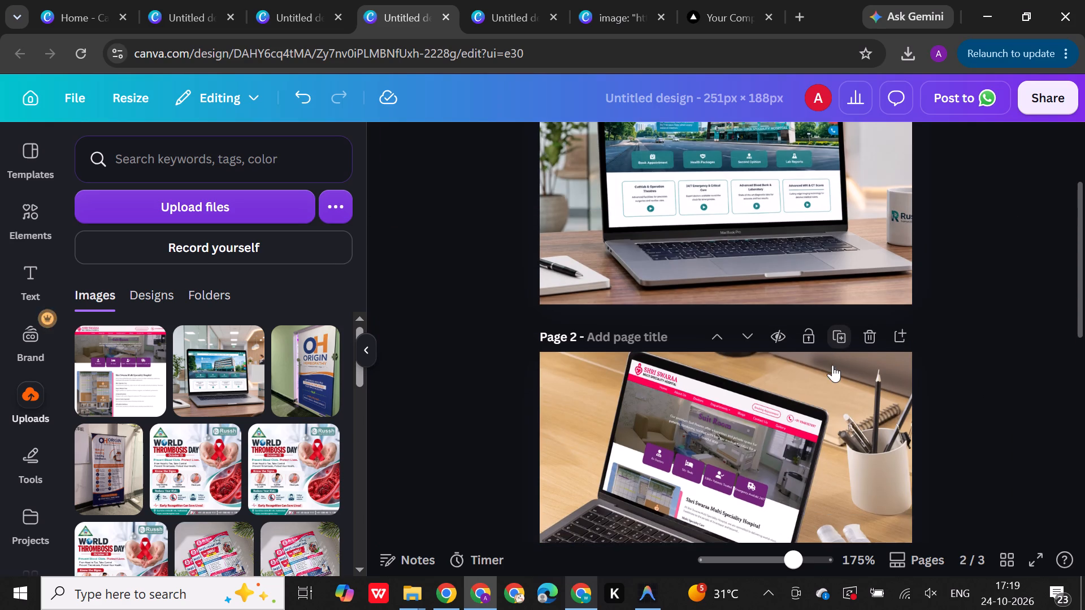
pyautogui.scroll(-5, 832, 365)
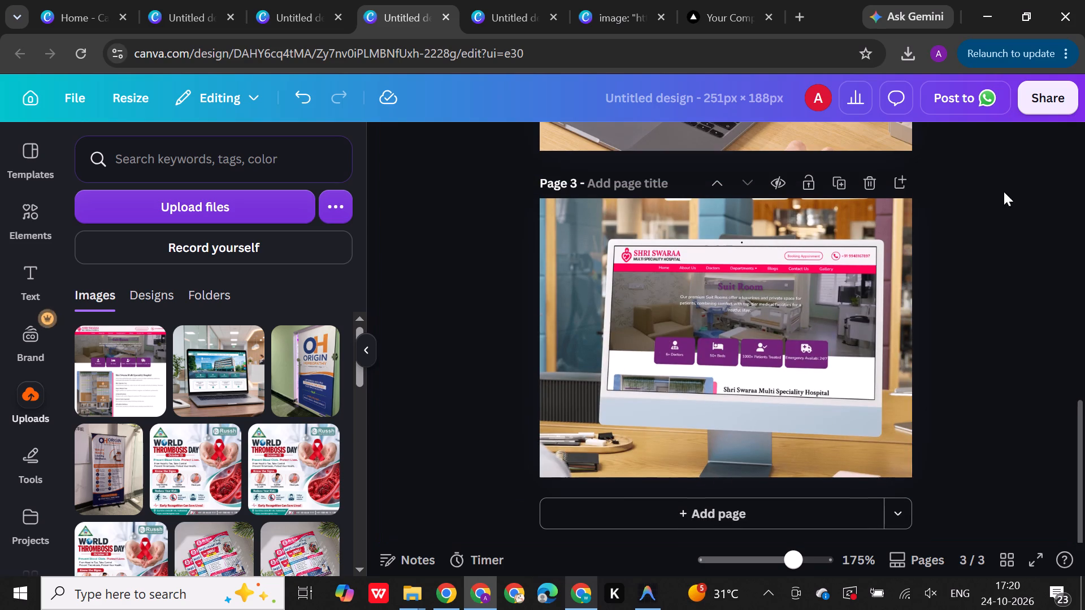
# Return to the Computers mockup collection and look through it for an alternative mockup.
pyautogui.click(40, 227)
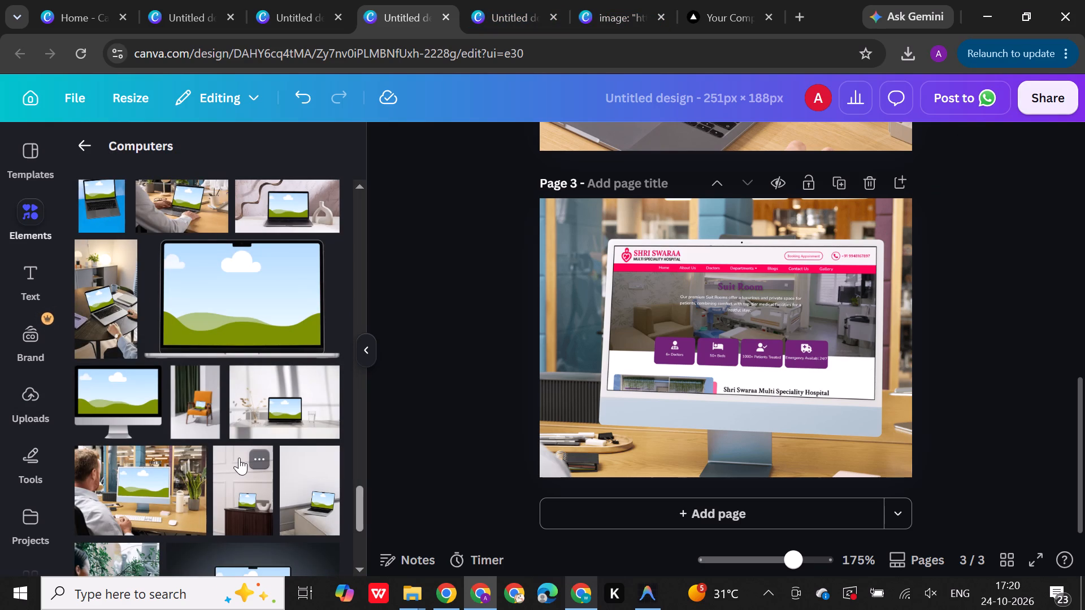
pyautogui.scroll(-6, 239, 457)
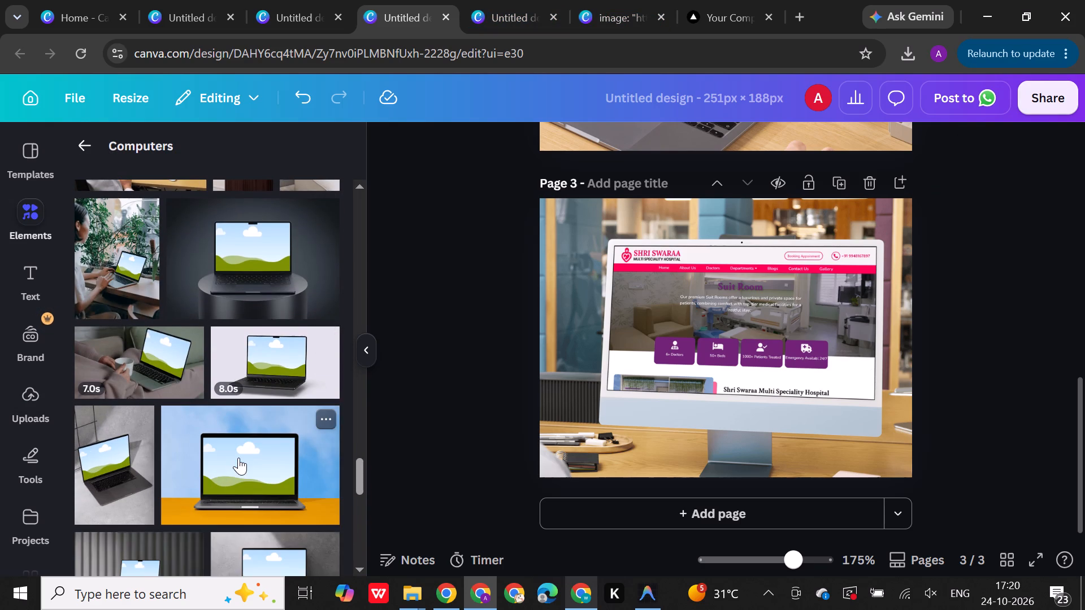
pyautogui.scroll(-4, 238, 457)
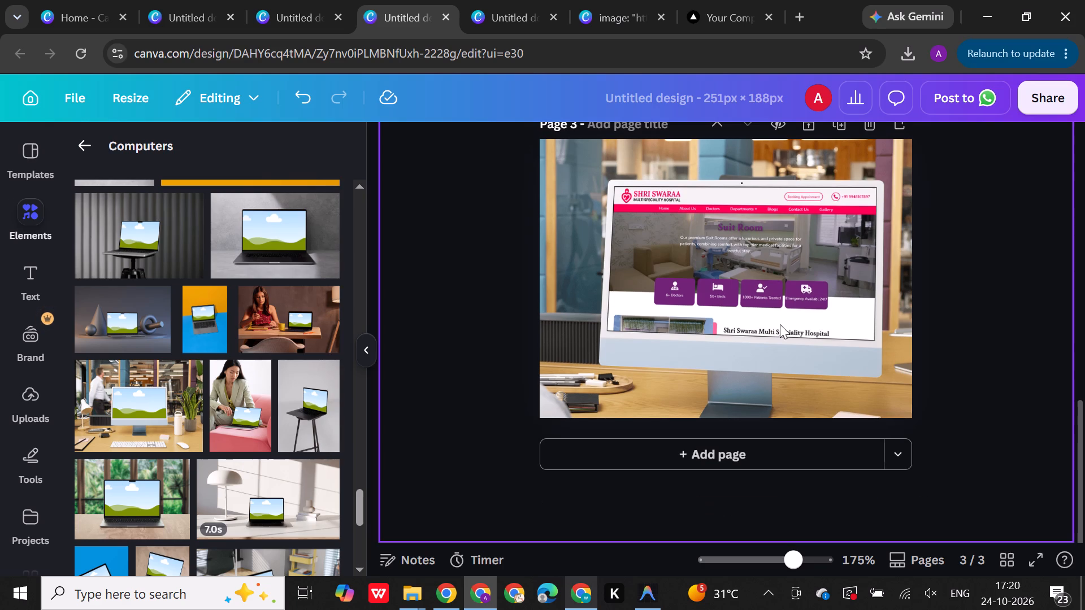
# Delete the desktop monitor mockup from page 3.
pyautogui.click(864, 294)
pyautogui.press('BackSpace')
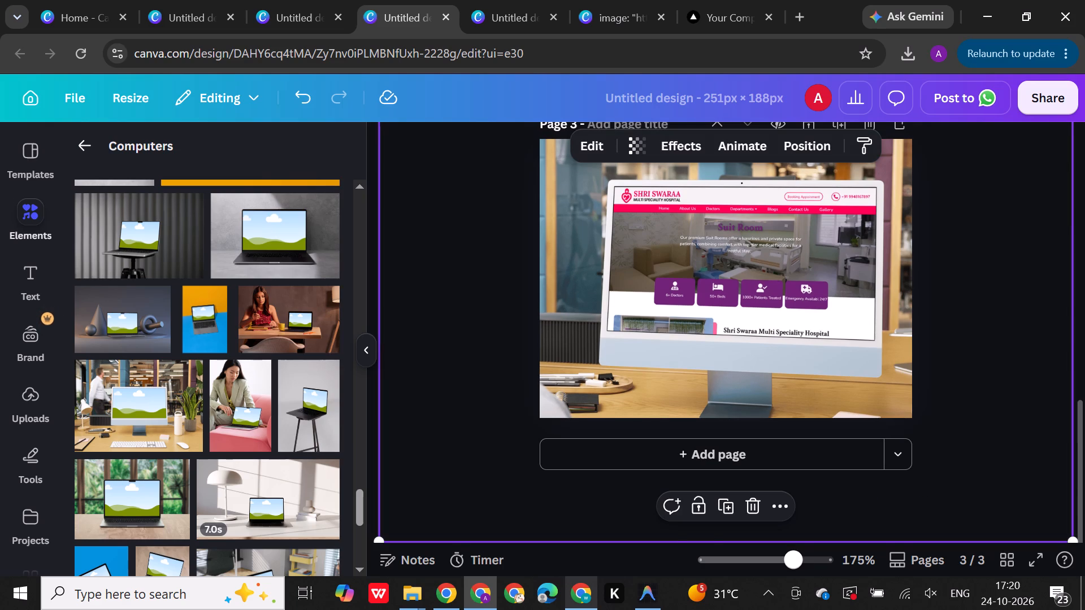
# Place the office-desk desktop monitor mockup on page 3, enlarge it to about 382 × 275, and centre the monitor on the page.
pyautogui.moveTo(154, 403); pyautogui.dragTo(538, 373)
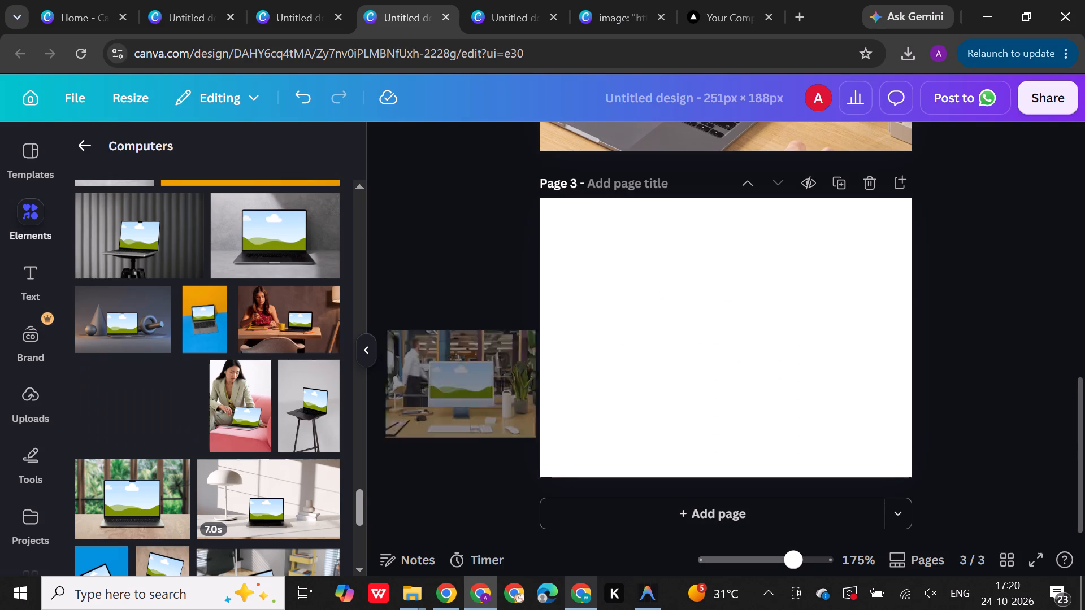
pyautogui.moveTo(538, 373); pyautogui.dragTo(758, 367)
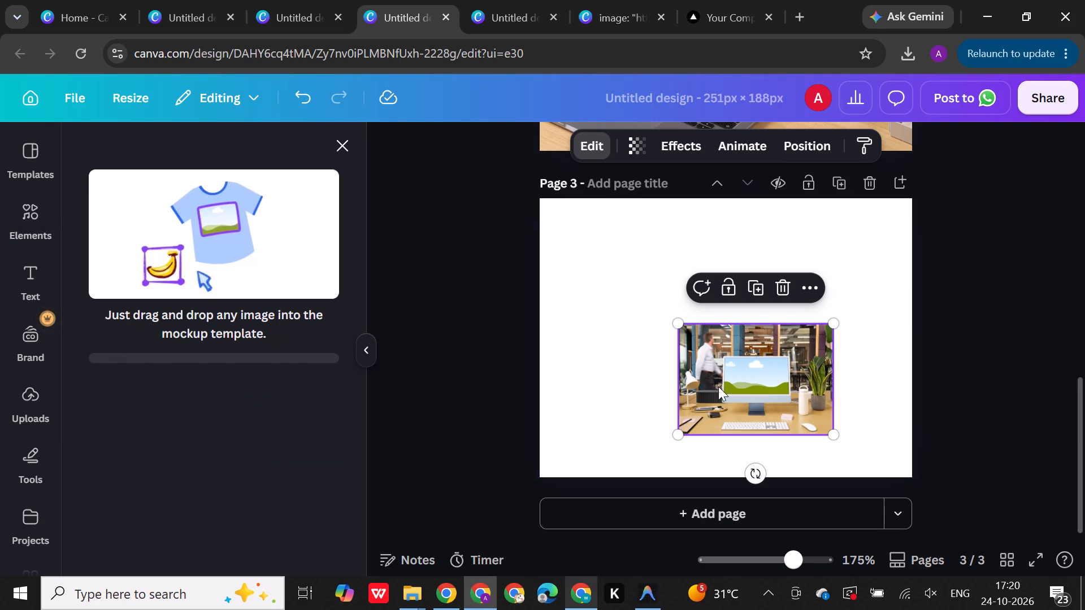
pyautogui.moveTo(756, 380); pyautogui.dragTo(626, 268)
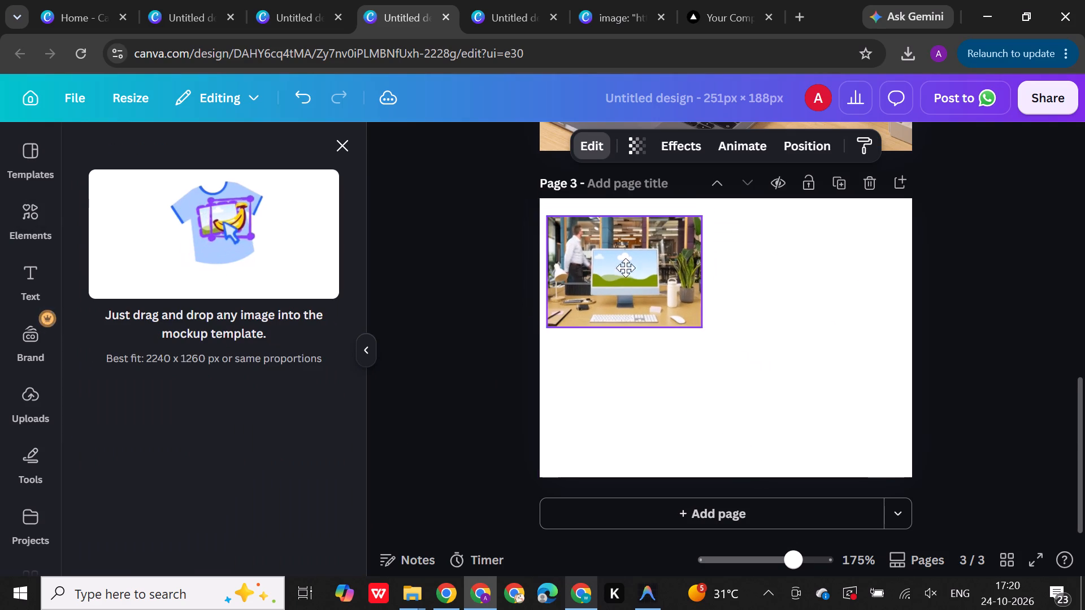
pyautogui.moveTo(626, 268); pyautogui.dragTo(621, 251)
pyautogui.moveTo(691, 310); pyautogui.dragTo(765, 368)
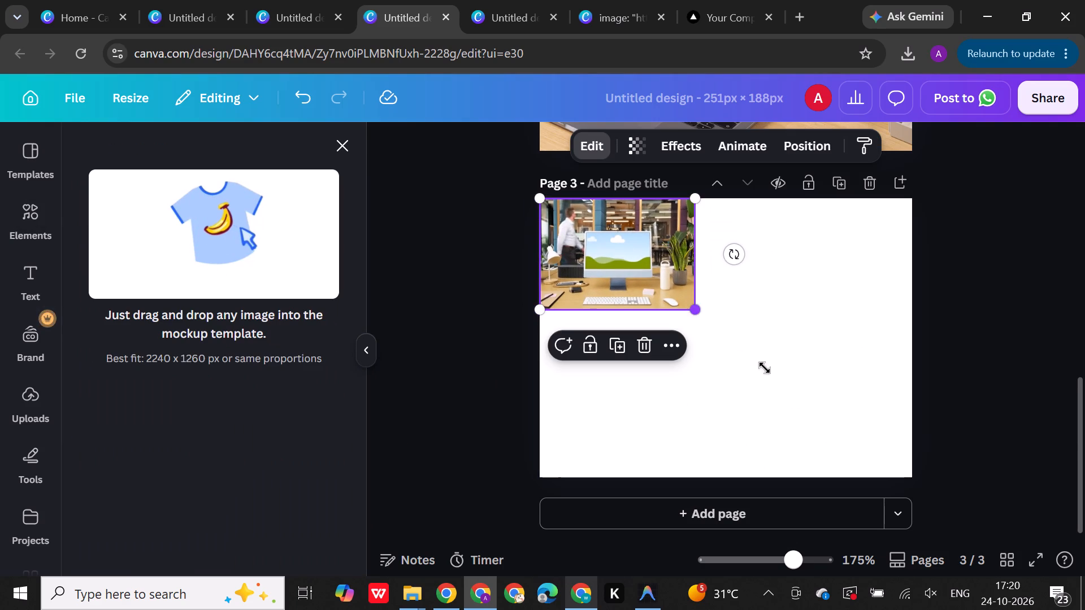
pyautogui.moveTo(765, 368); pyautogui.dragTo(947, 574)
pyautogui.moveTo(854, 459); pyautogui.dragTo(815, 402)
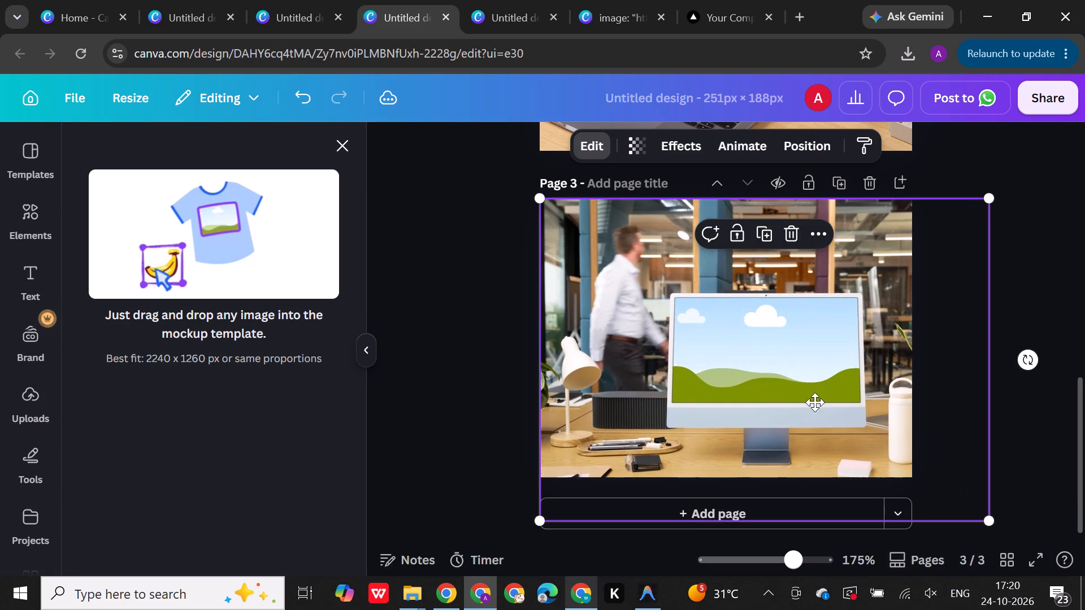
pyautogui.moveTo(815, 402); pyautogui.dragTo(800, 369)
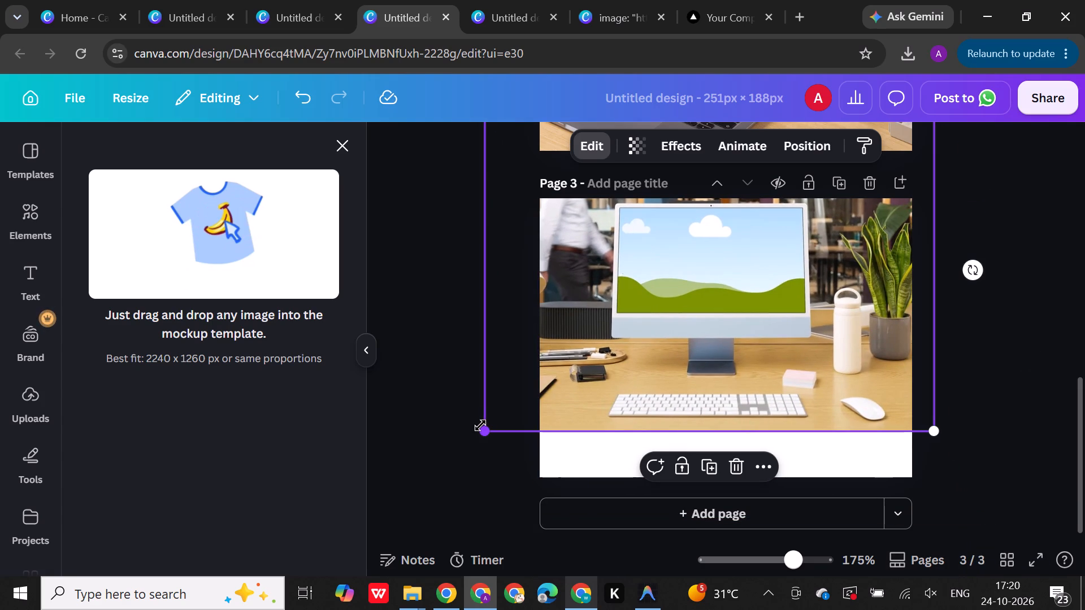
pyautogui.moveTo(488, 428); pyautogui.dragTo(401, 555)
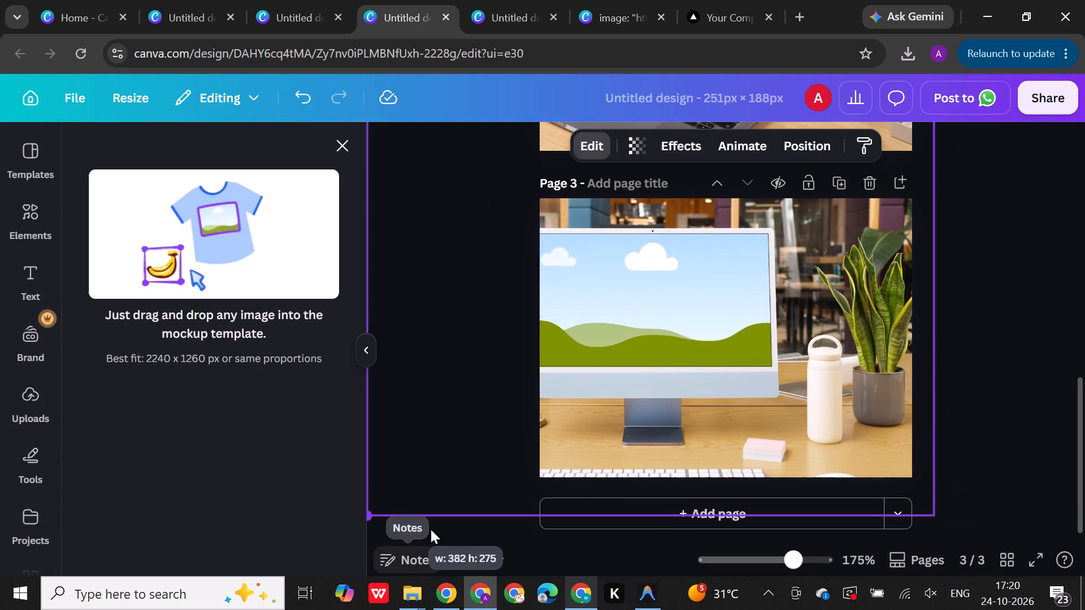
pyautogui.moveTo(608, 409); pyautogui.dragTo(679, 387)
pyautogui.click(1033, 394)
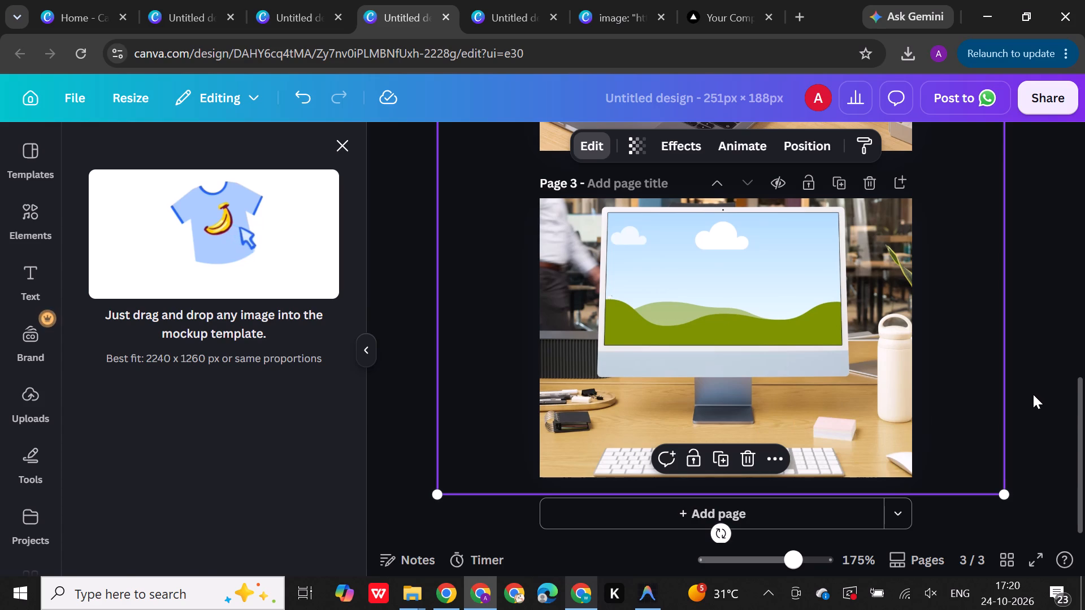
pyautogui.click(1033, 394)
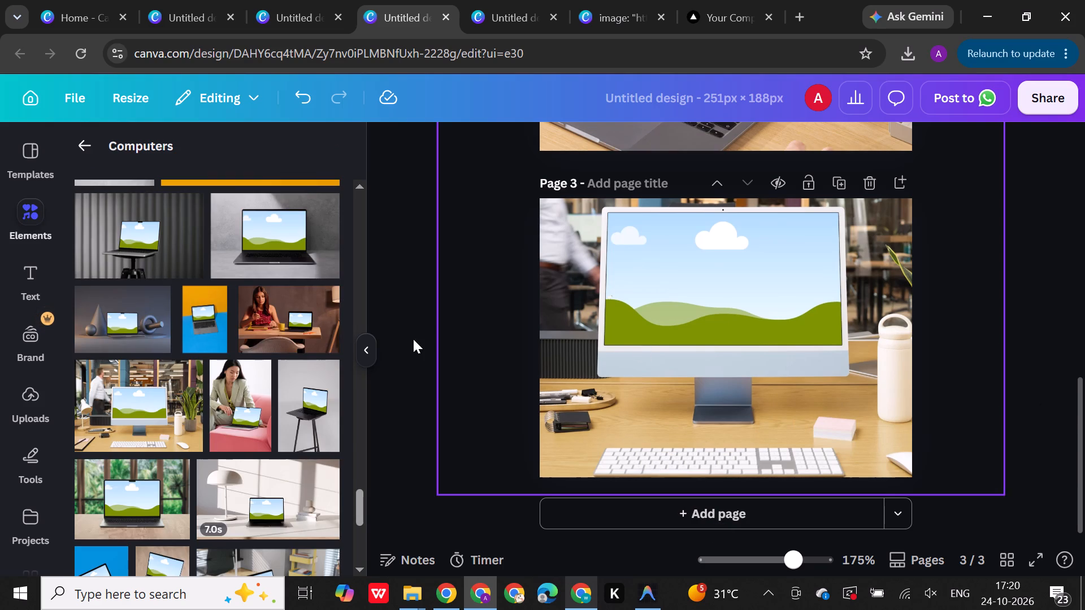
# Insert the uploaded hospital website screenshot into the monitor mockup's screen on page 3.
pyautogui.click(41, 411)
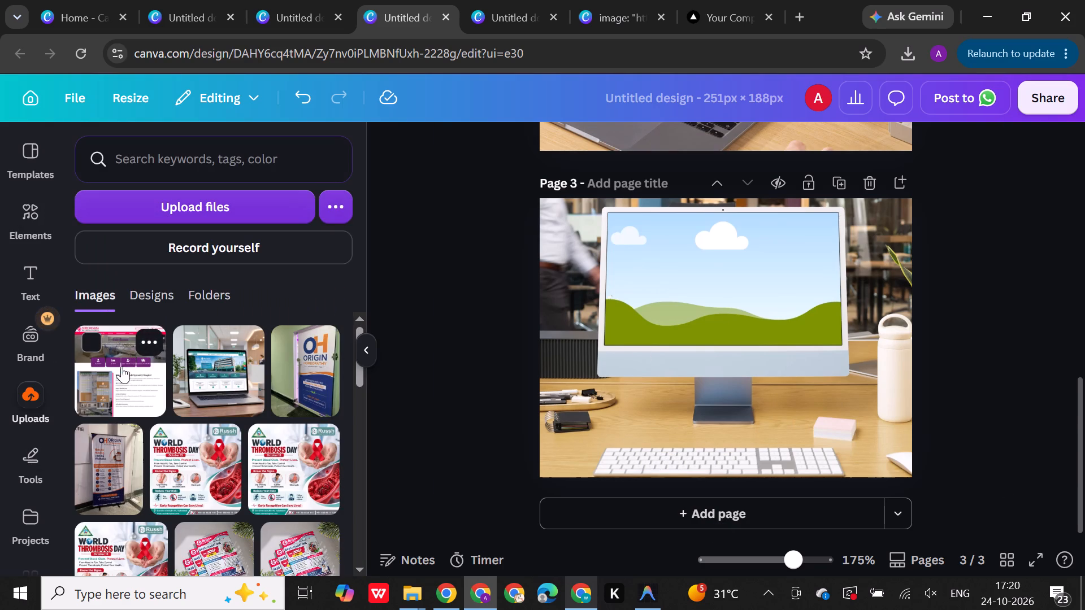
pyautogui.moveTo(120, 367); pyautogui.dragTo(707, 299)
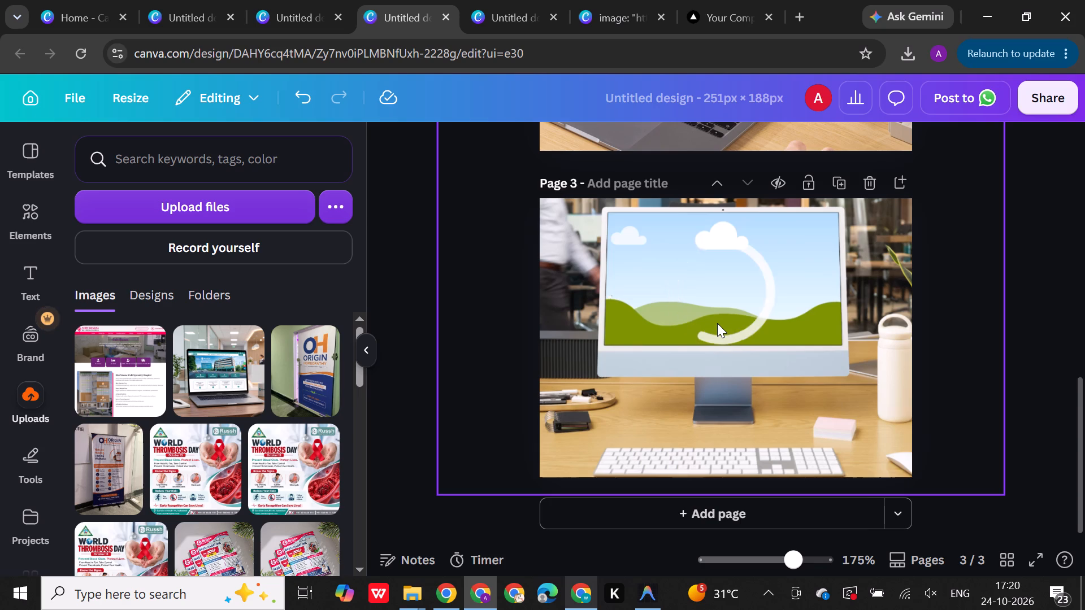
# Shift the screenshot's crop inside the monitor to show the website's header and navigation bar, and apply the changes.
pyautogui.doubleClick(717, 323)
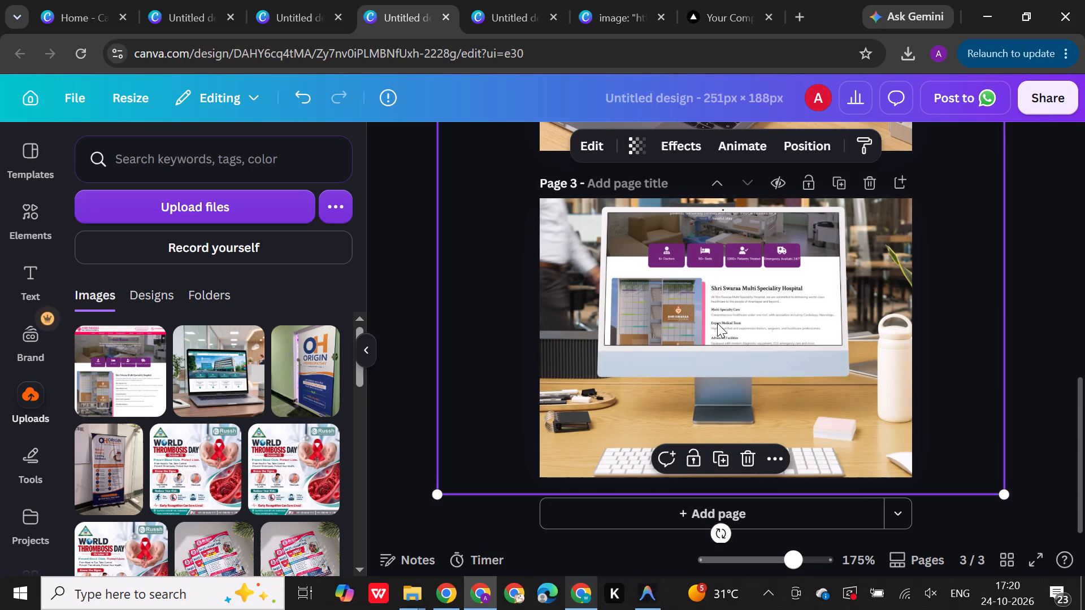
pyautogui.moveTo(225, 287); pyautogui.dragTo(225, 326)
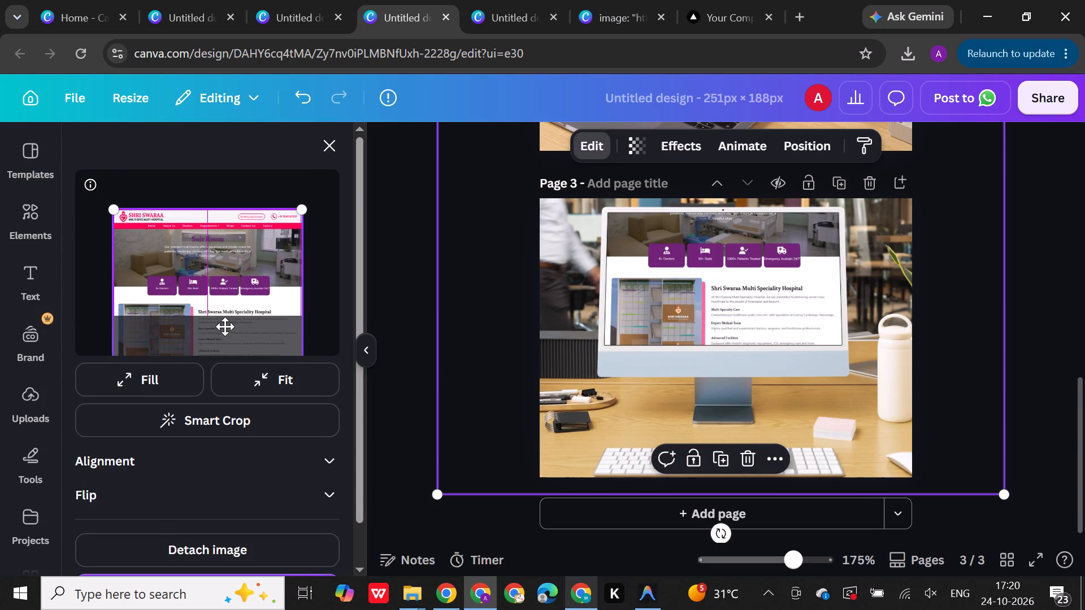
pyautogui.moveTo(225, 326); pyautogui.dragTo(230, 328)
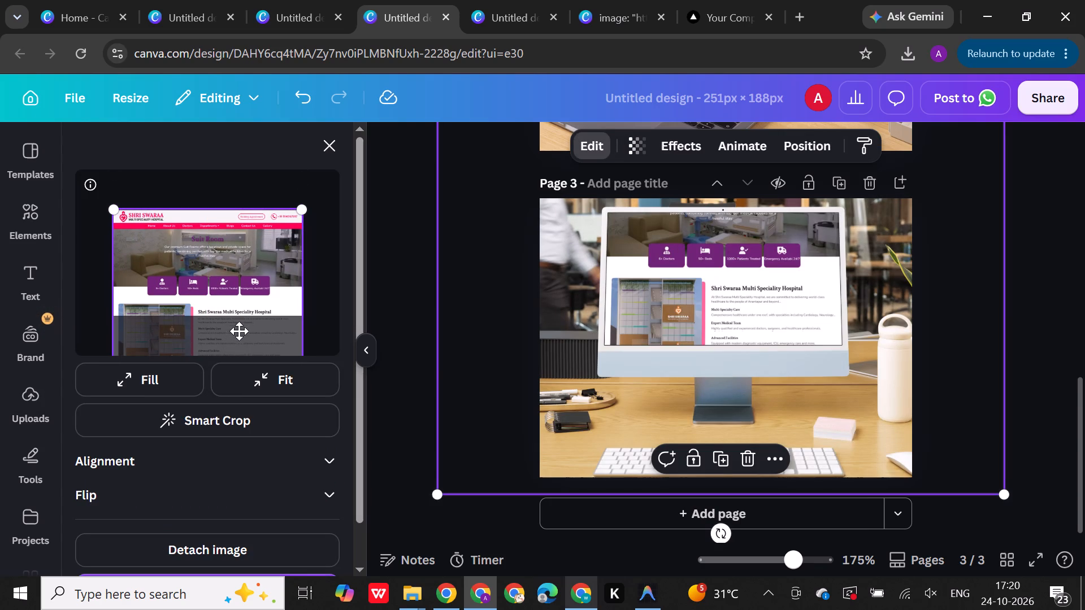
pyautogui.scroll(-5, 250, 493)
pyautogui.click(226, 554)
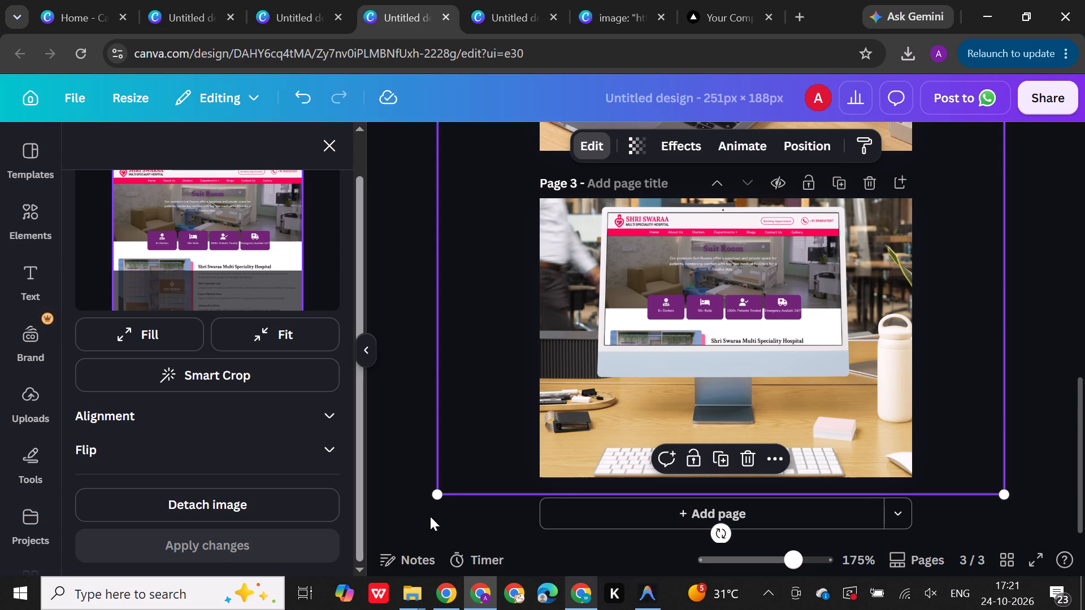
pyautogui.click(446, 507)
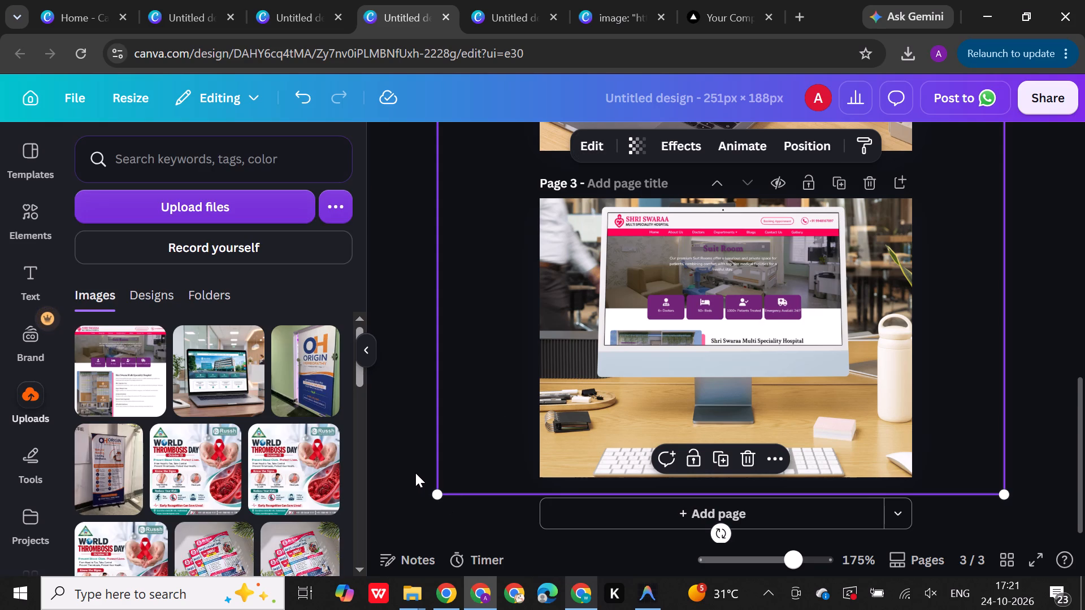
pyautogui.click(415, 473)
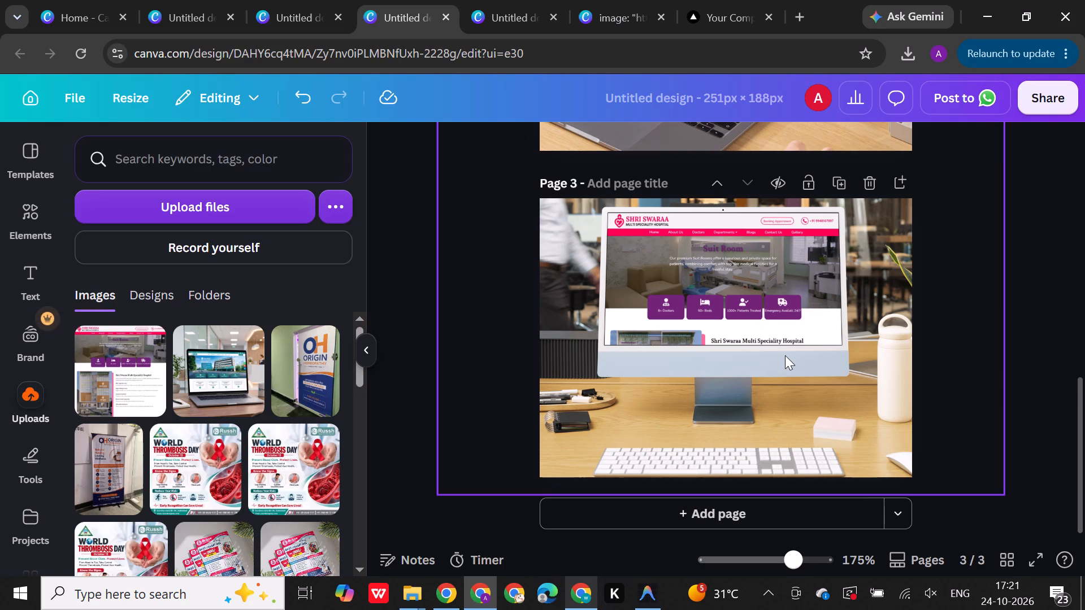
# Enlarge the page 3 mockup further and reposition it so the monitor is centred and the keyboard falls outside the page.
pyautogui.click(837, 413)
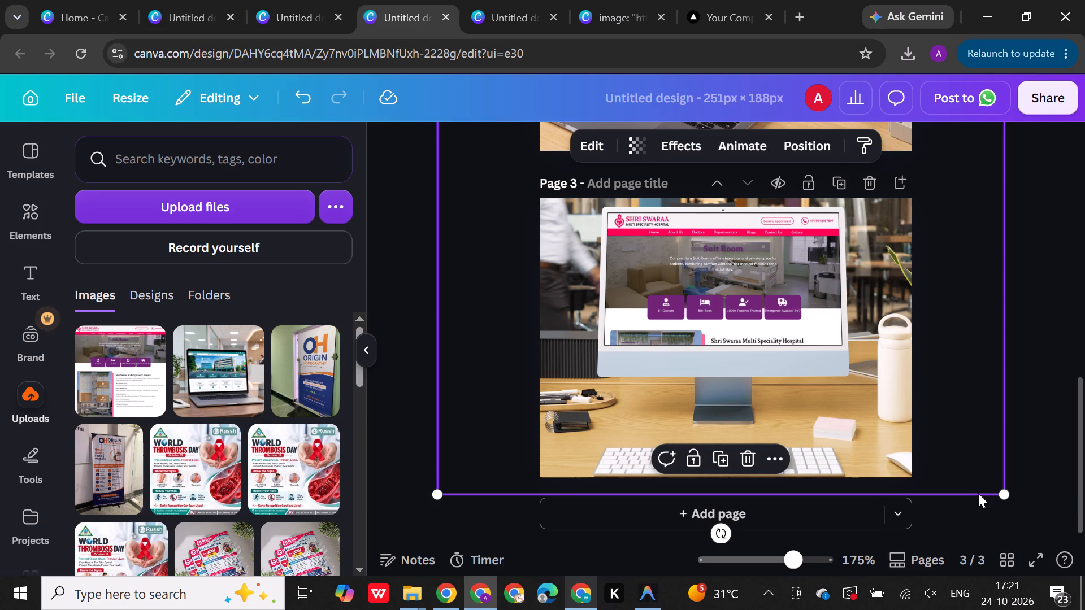
pyautogui.click(1002, 487)
pyautogui.moveTo(1004, 496); pyautogui.dragTo(1024, 528)
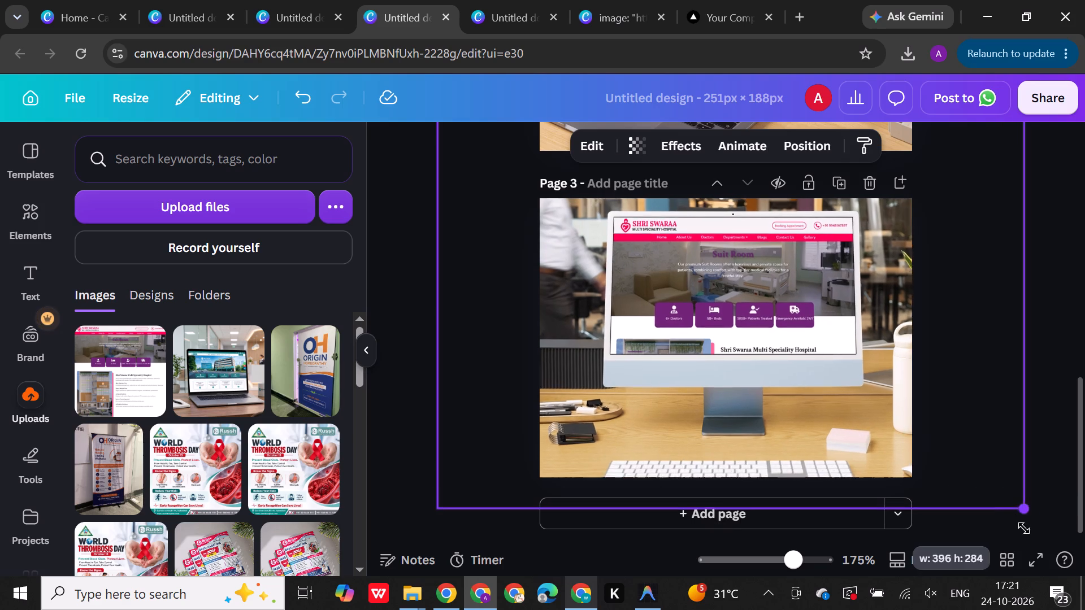
pyautogui.moveTo(1024, 528); pyautogui.dragTo(1047, 602)
pyautogui.moveTo(811, 425); pyautogui.dragTo(778, 393)
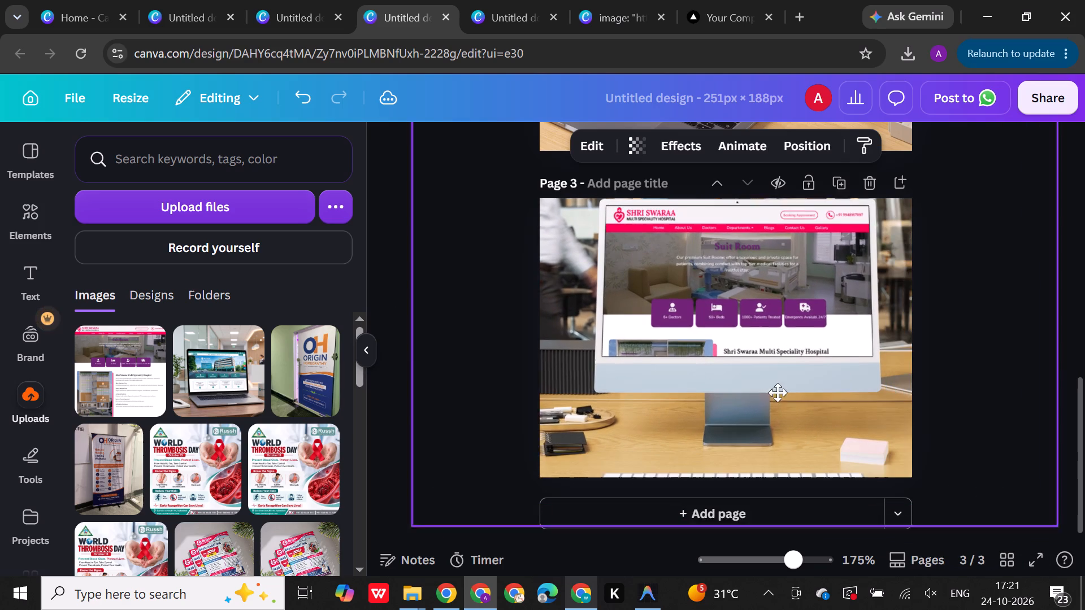
pyautogui.moveTo(778, 393); pyautogui.dragTo(779, 406)
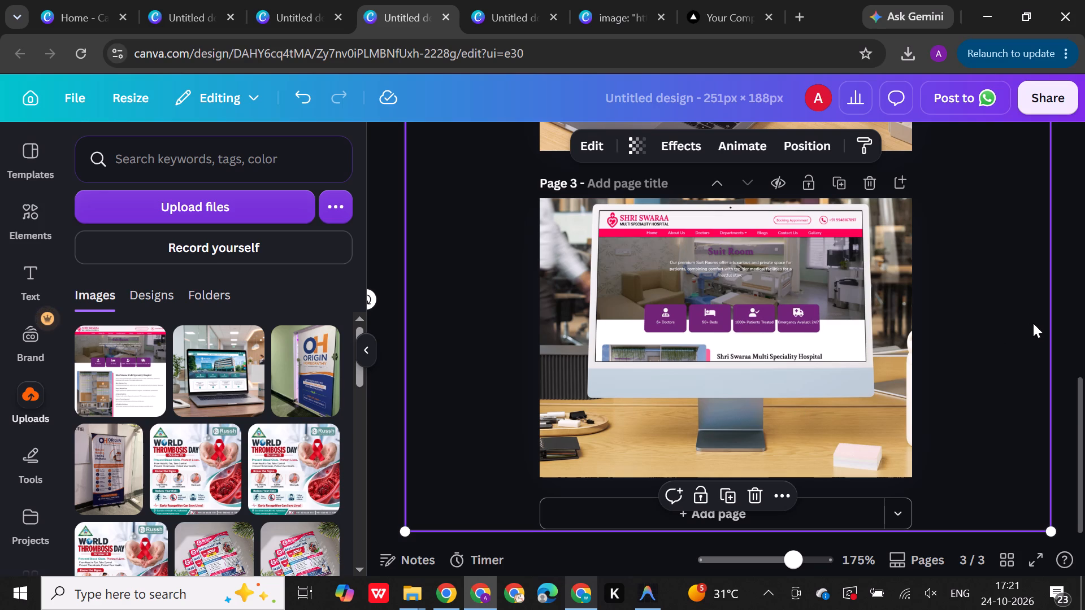
# Download only page 3 of the design as a PNG.
pyautogui.click(1060, 107)
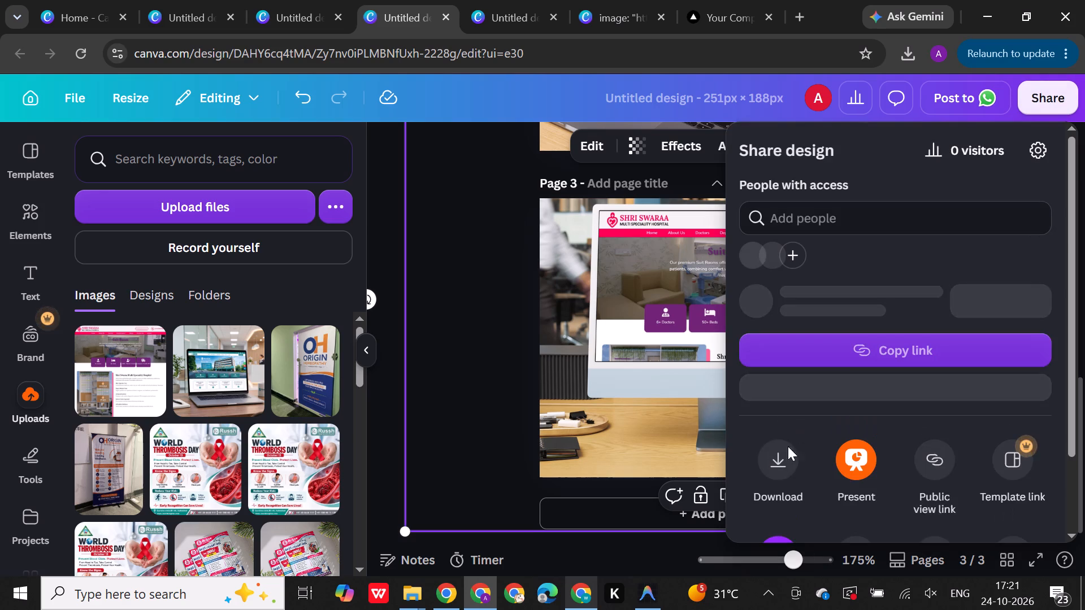
pyautogui.click(781, 468)
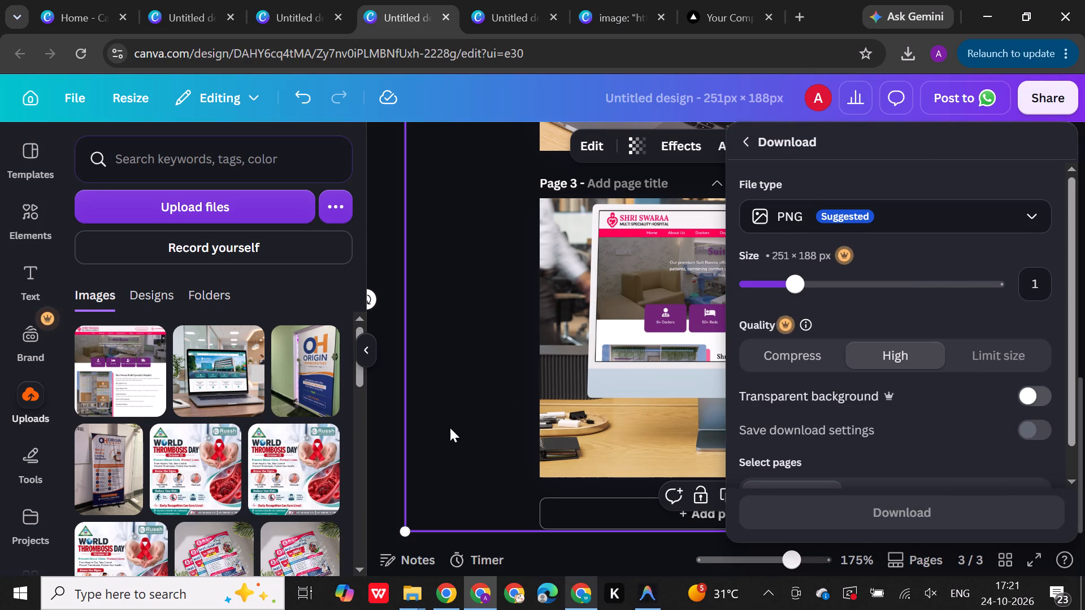
pyautogui.scroll(-9, 990, 408)
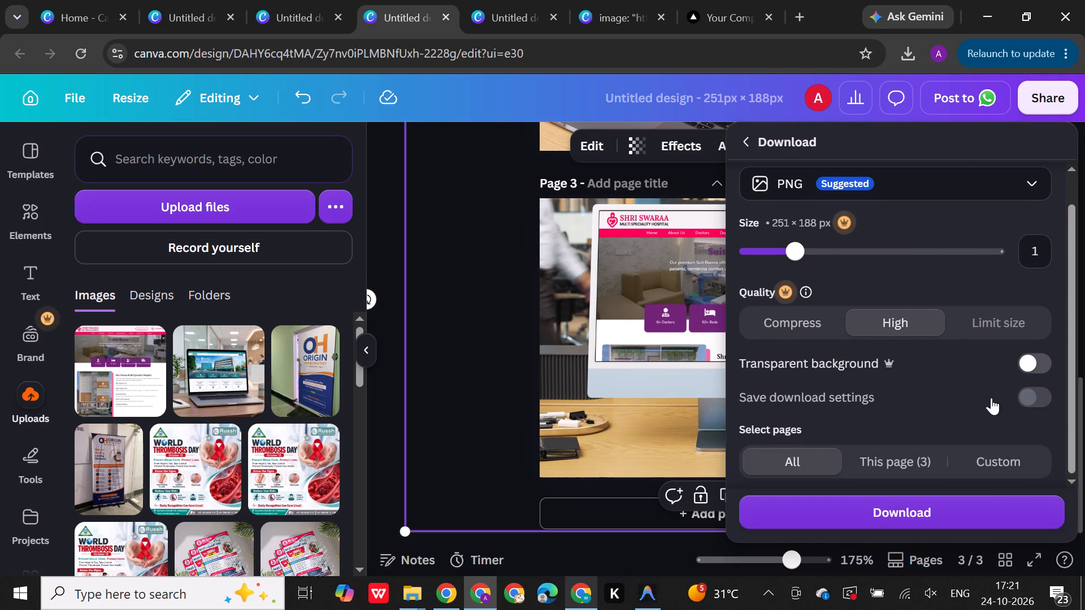
pyautogui.click(1006, 468)
pyautogui.scroll(-5, 994, 441)
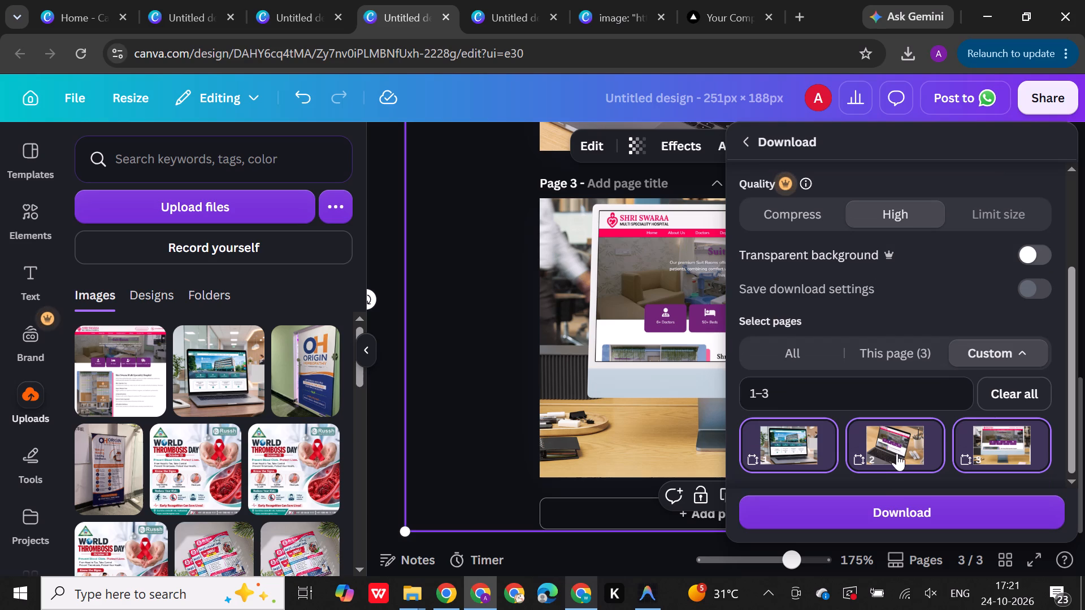
pyautogui.click(888, 455)
pyautogui.click(748, 454)
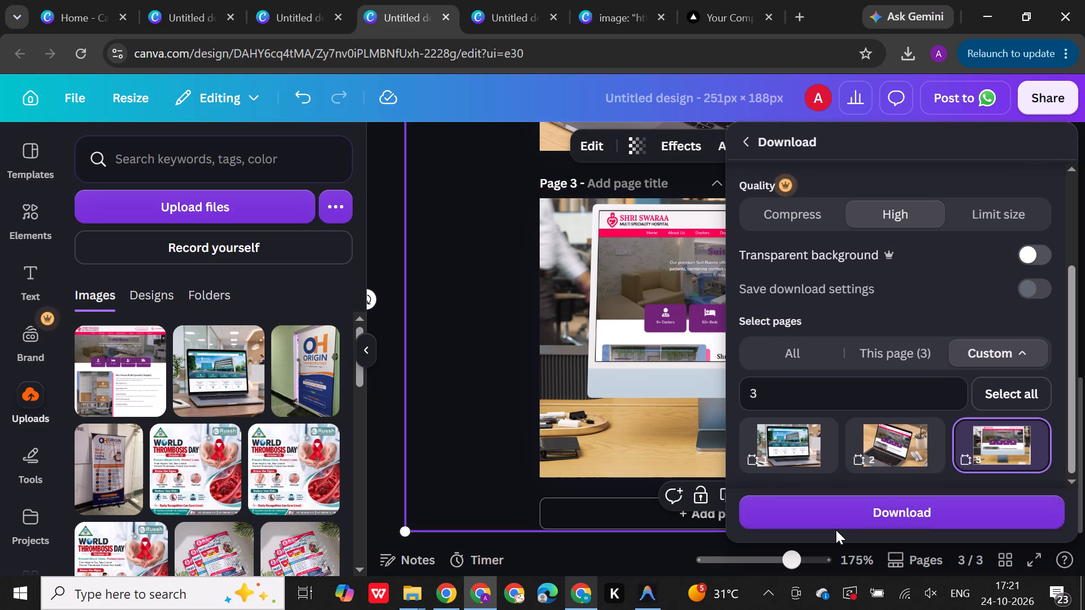
pyautogui.click(849, 518)
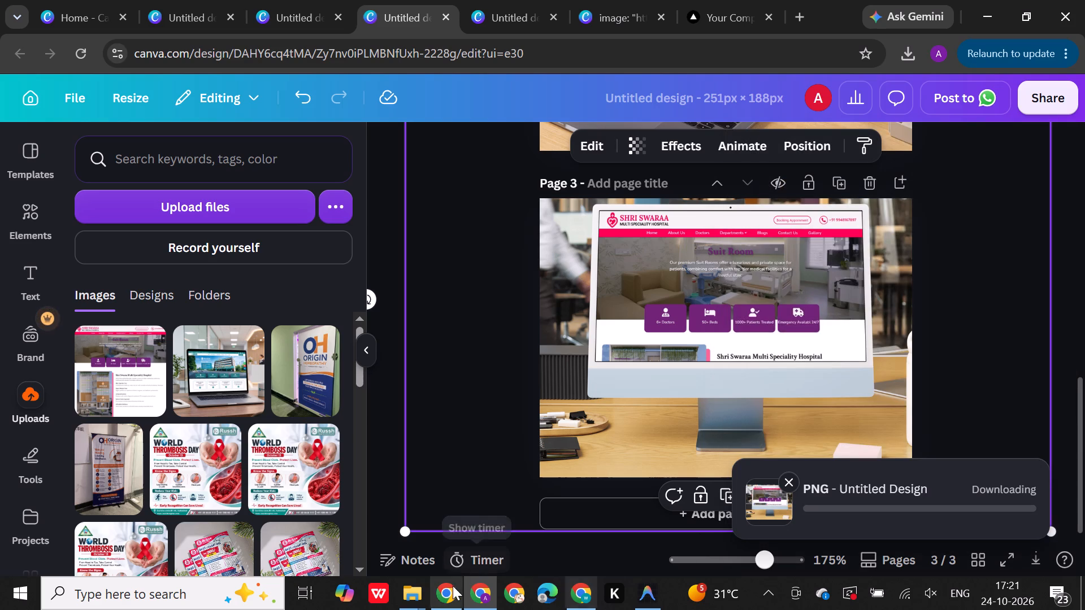
# In File Explorer, copy Untitled design (3) from Downloads into the website-design folder under company-web's public services.
pyautogui.click(415, 594)
pyautogui.click(495, 525)
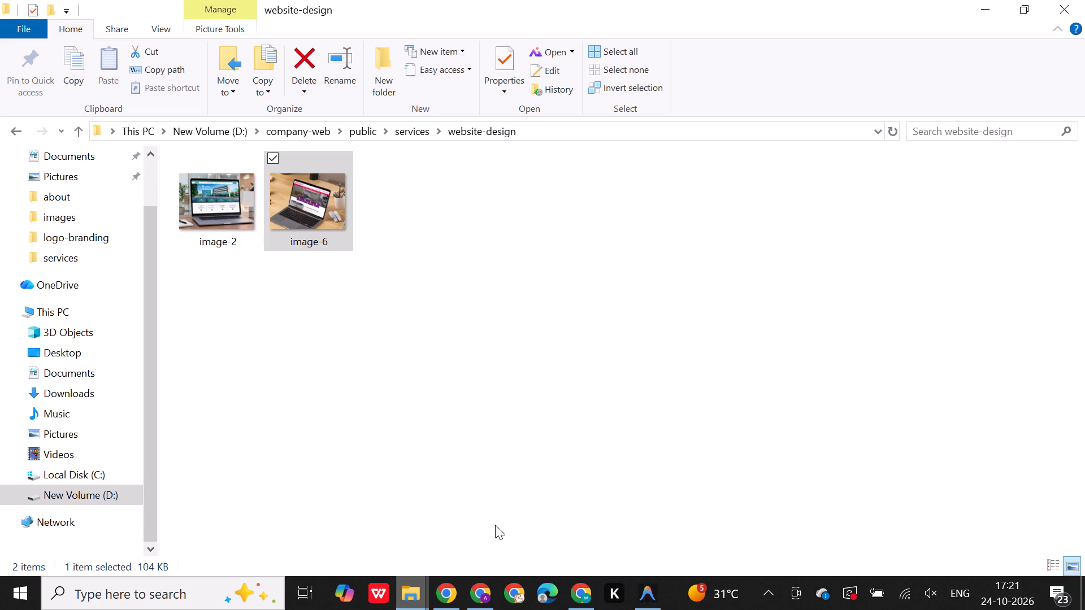
pyautogui.click(359, 563)
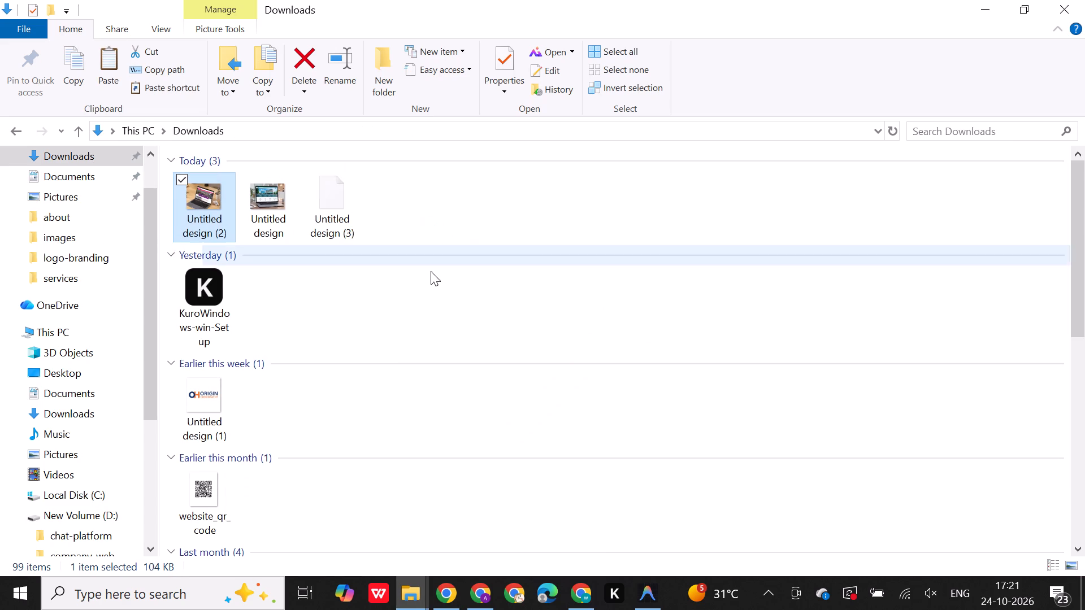
pyautogui.click(353, 216)
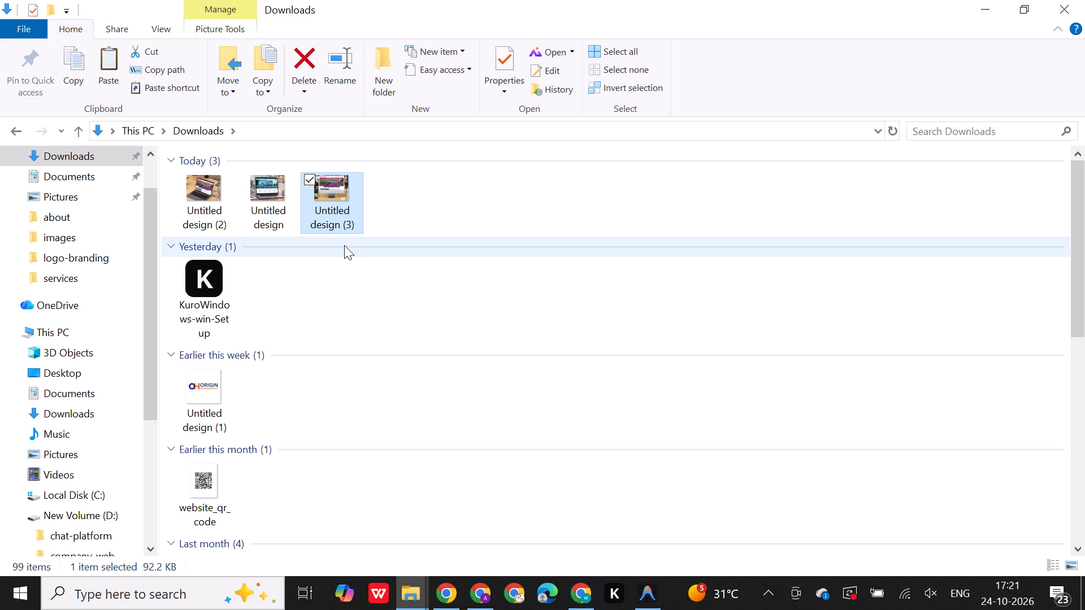
pyautogui.hotkey('ctrl', 'c')
pyautogui.click(413, 600)
pyautogui.click(531, 529)
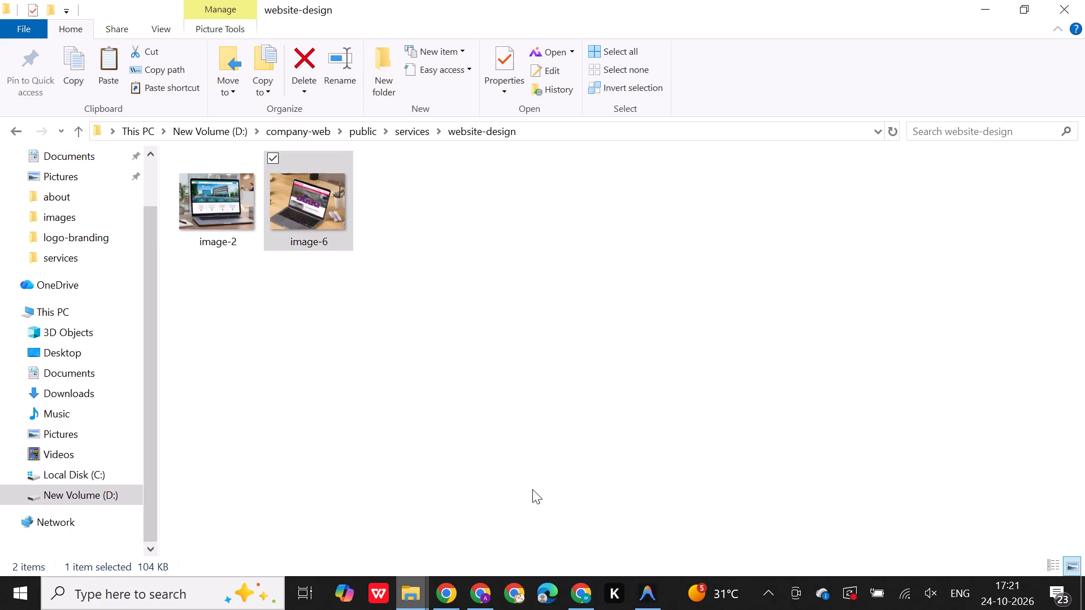
pyautogui.hotkey('ctrl', 'v')
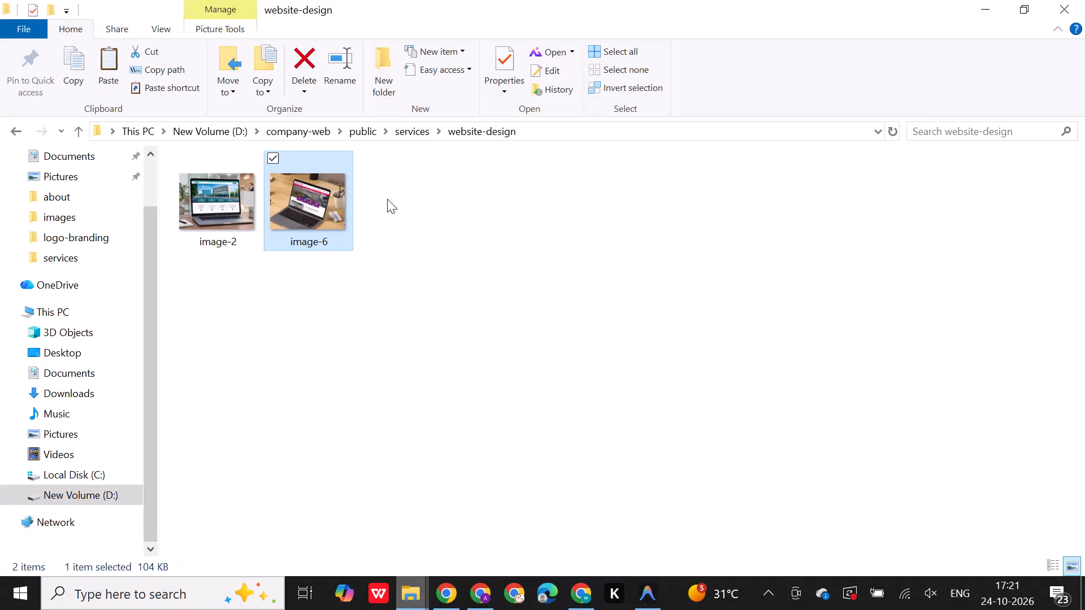
# Delete image-6 from the website-design folder and refresh the folder view.
pyautogui.click(313, 226)
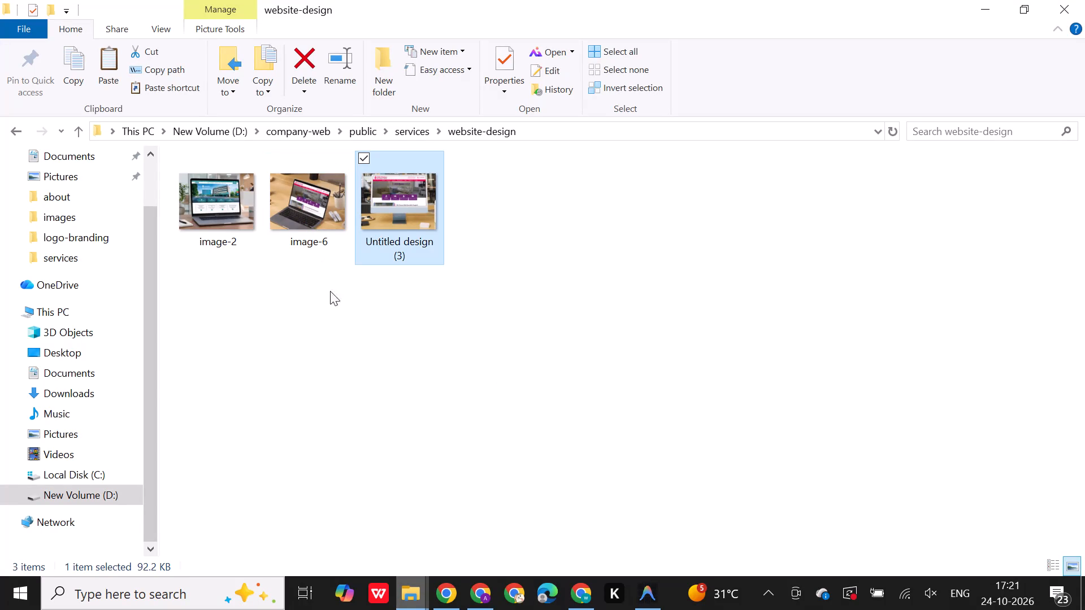
pyautogui.click(333, 223)
pyautogui.click(315, 67)
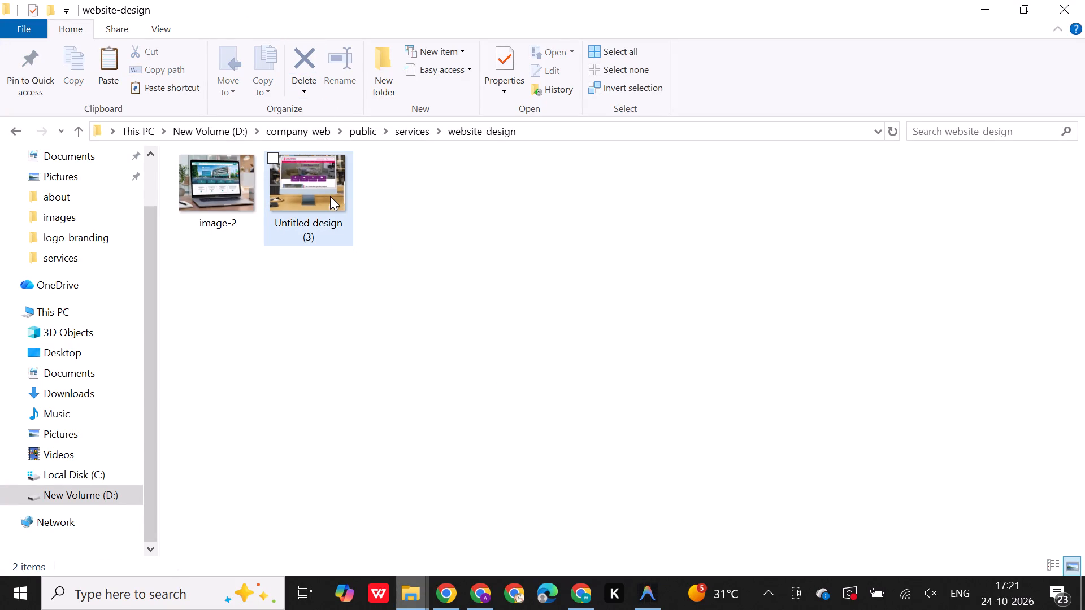
pyautogui.hotkey('ctrl', 'r')
pyautogui.hotkey('ctrl', 'r')
pyautogui.hotkey('ctrl', 'r')
pyautogui.hotkey('ctrl', 'r')
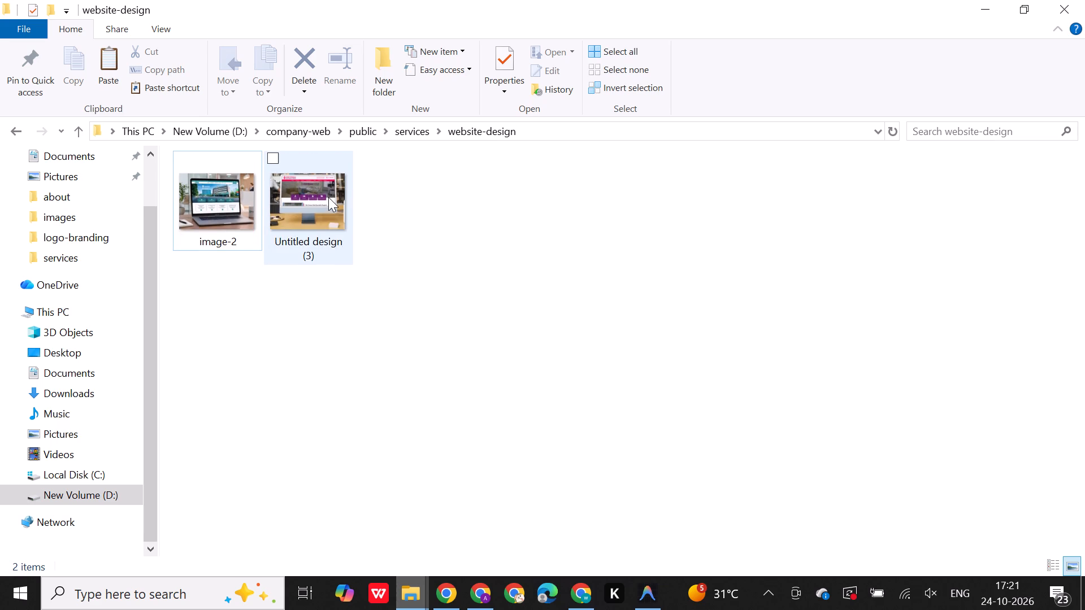
# Switch to Chrome and reload the localhost website-design page to check its image gallery.
pyautogui.click(476, 592)
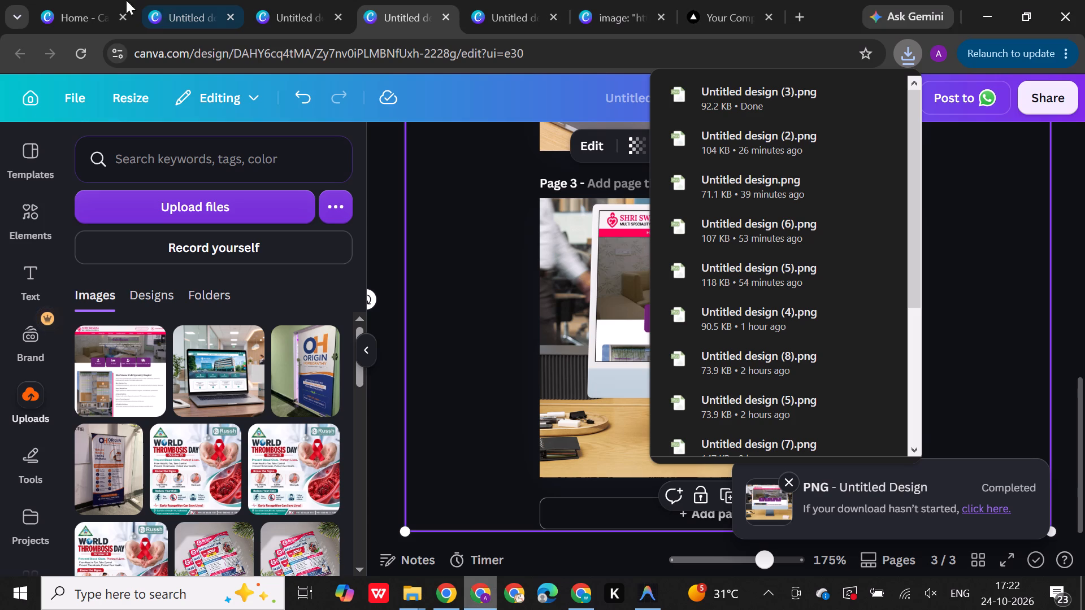
pyautogui.click(728, 2)
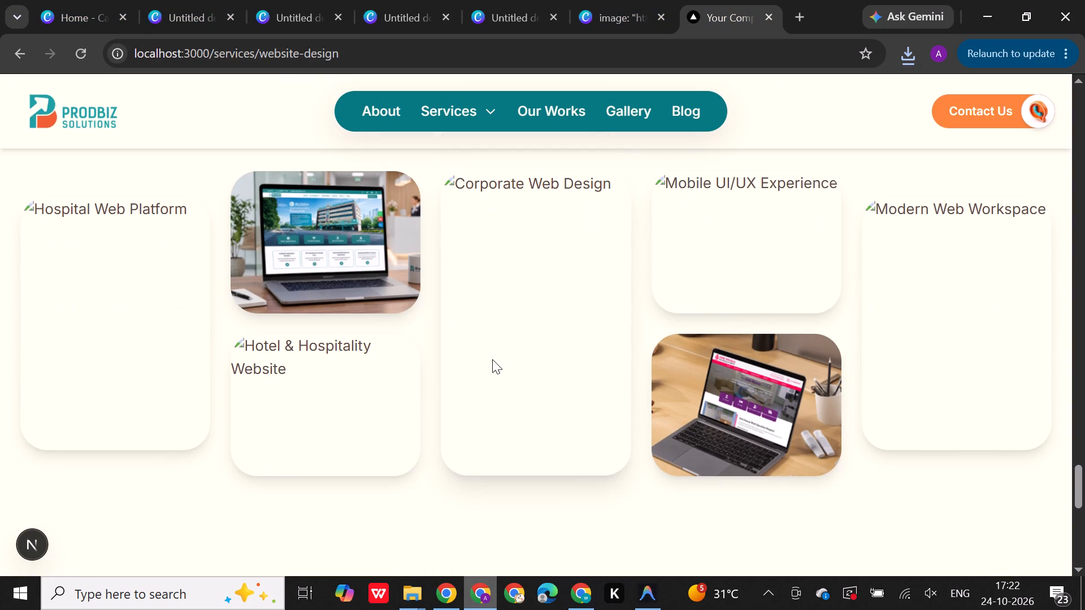
pyautogui.hotkey('ctrl', 'r')
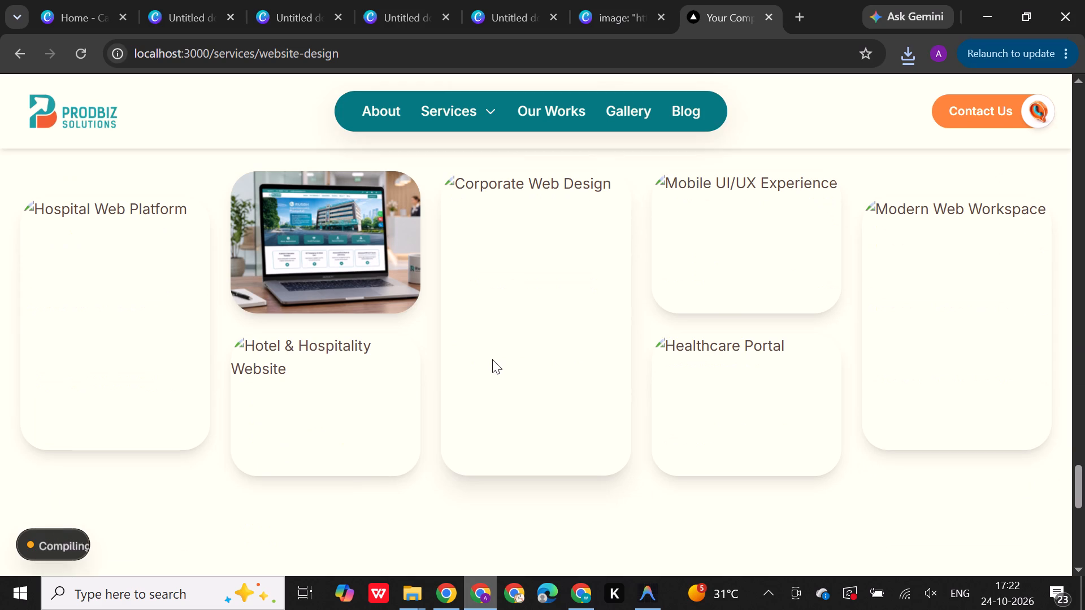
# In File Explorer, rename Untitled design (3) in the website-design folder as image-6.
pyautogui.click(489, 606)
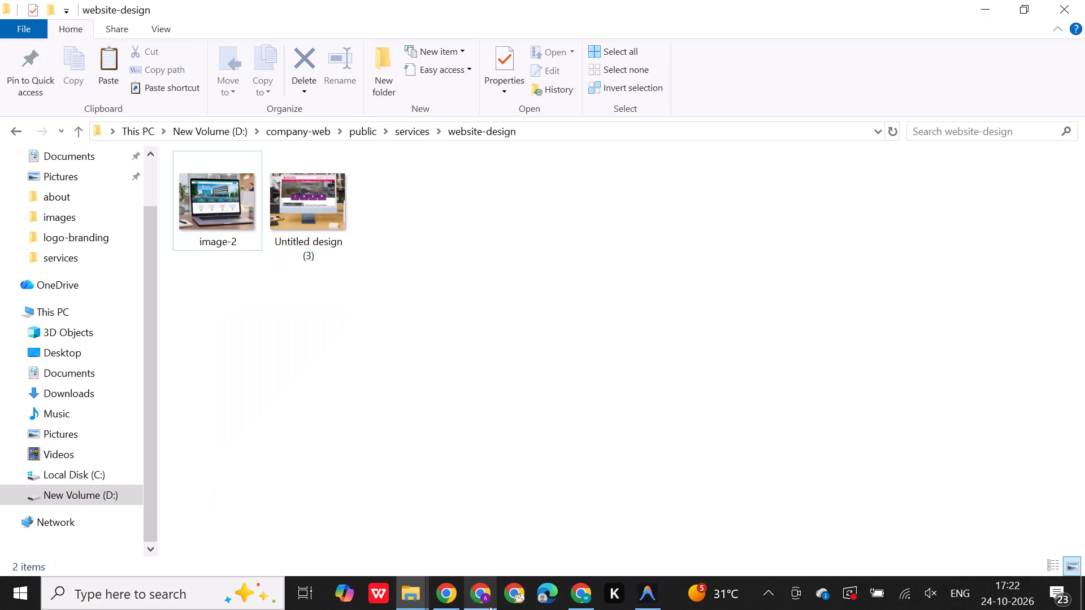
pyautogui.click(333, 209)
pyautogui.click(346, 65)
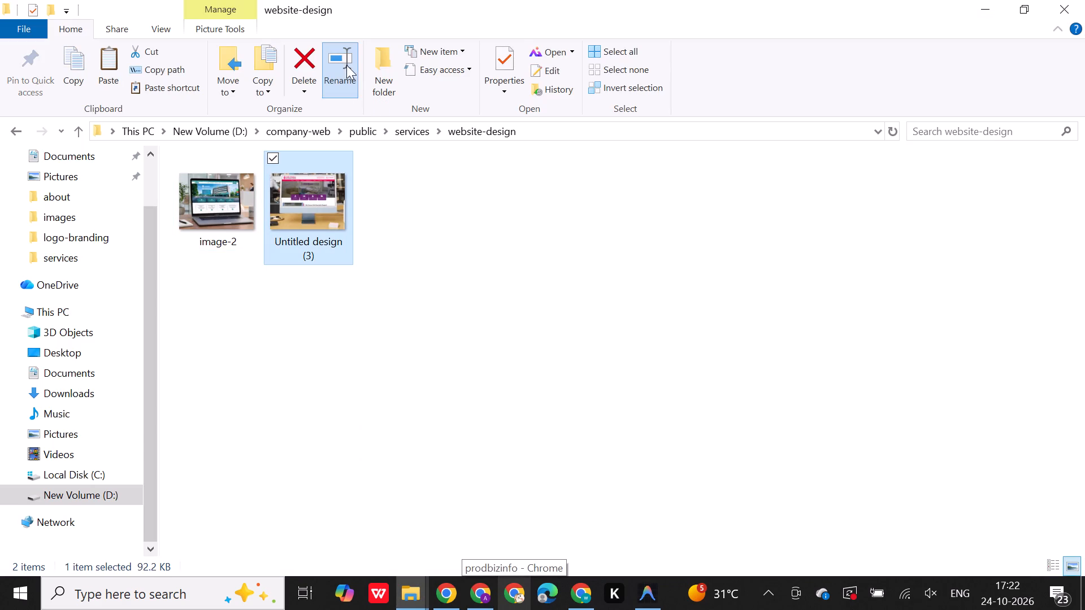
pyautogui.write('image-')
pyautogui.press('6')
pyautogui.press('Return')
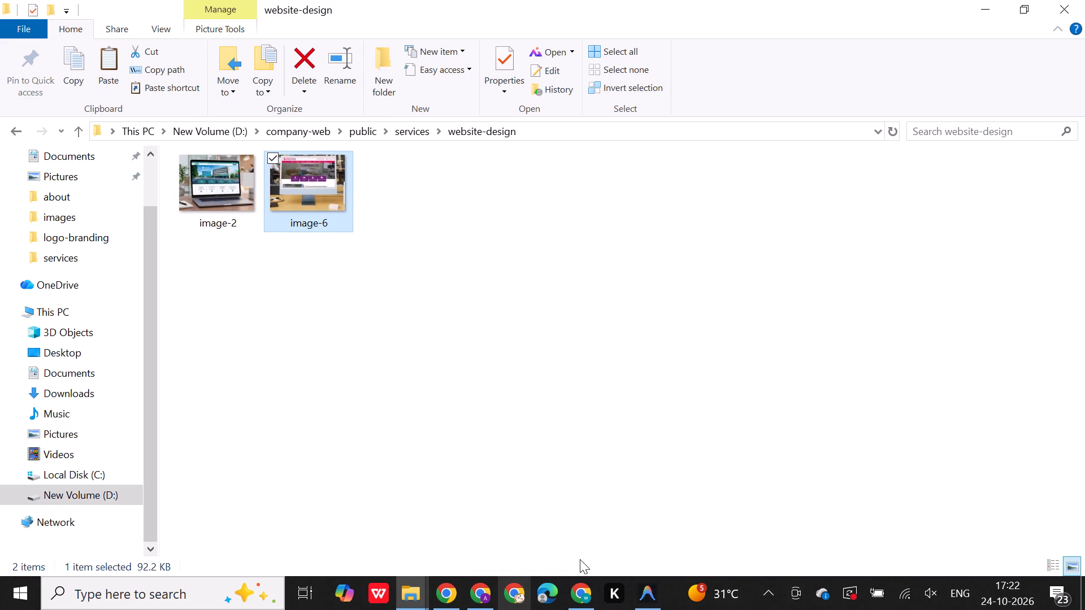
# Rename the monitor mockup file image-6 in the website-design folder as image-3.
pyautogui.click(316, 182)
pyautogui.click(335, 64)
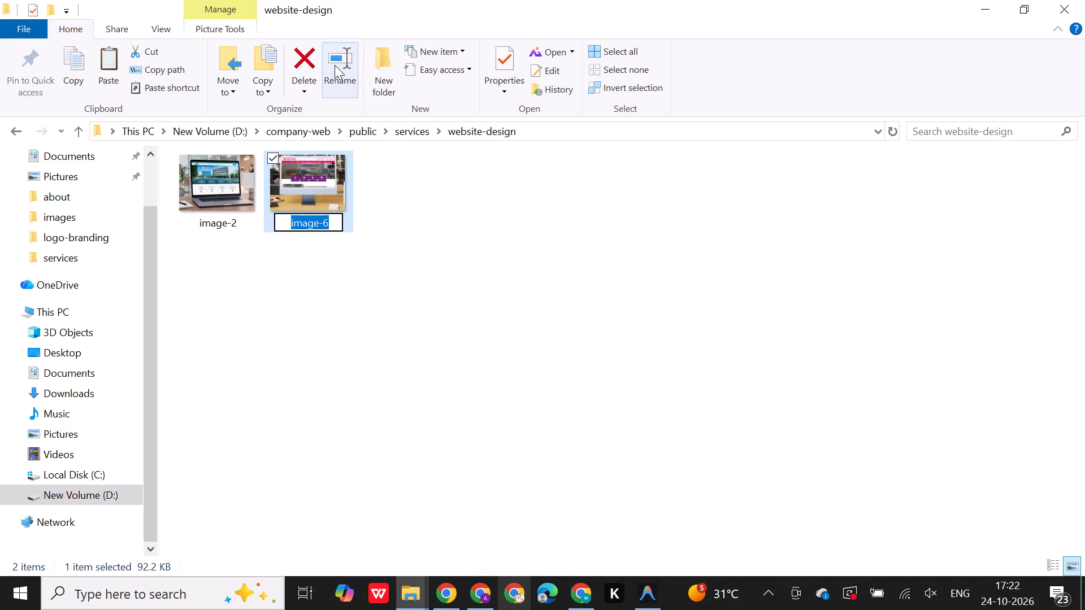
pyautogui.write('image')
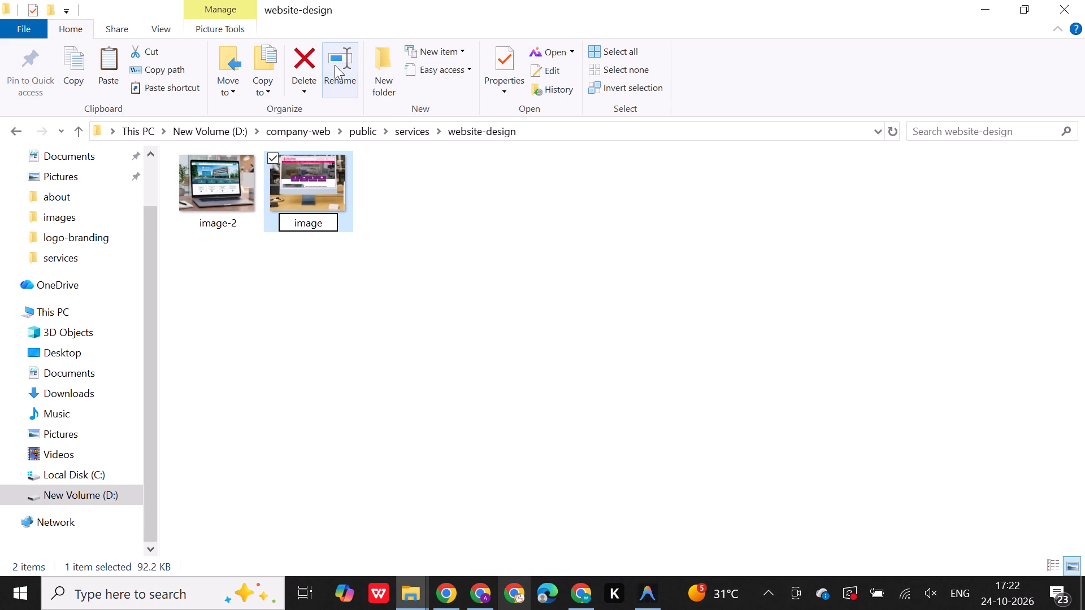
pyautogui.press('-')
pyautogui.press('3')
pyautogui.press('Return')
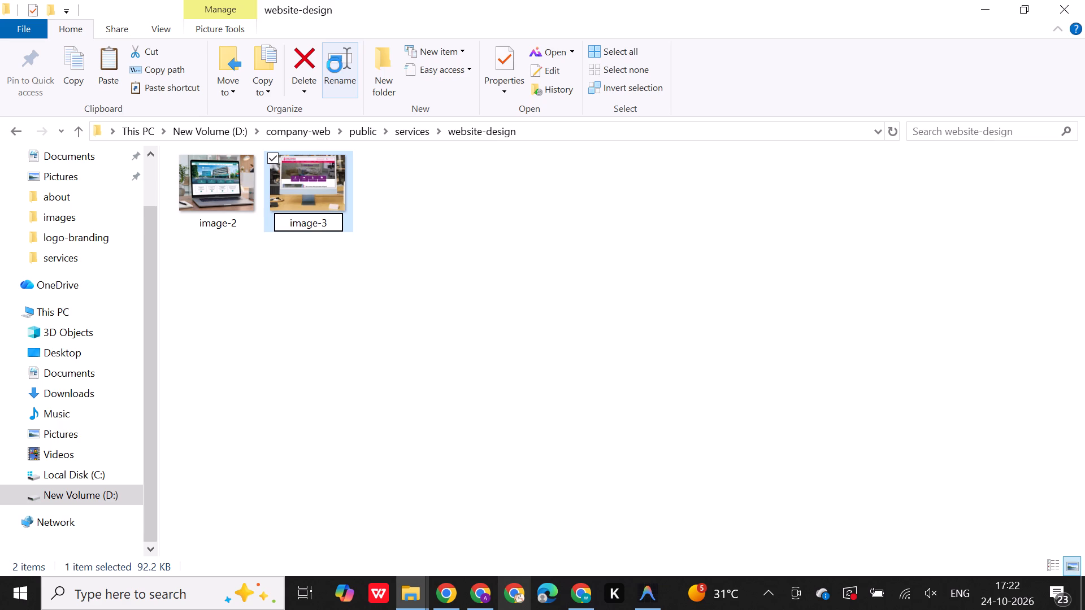
pyautogui.click(643, 604)
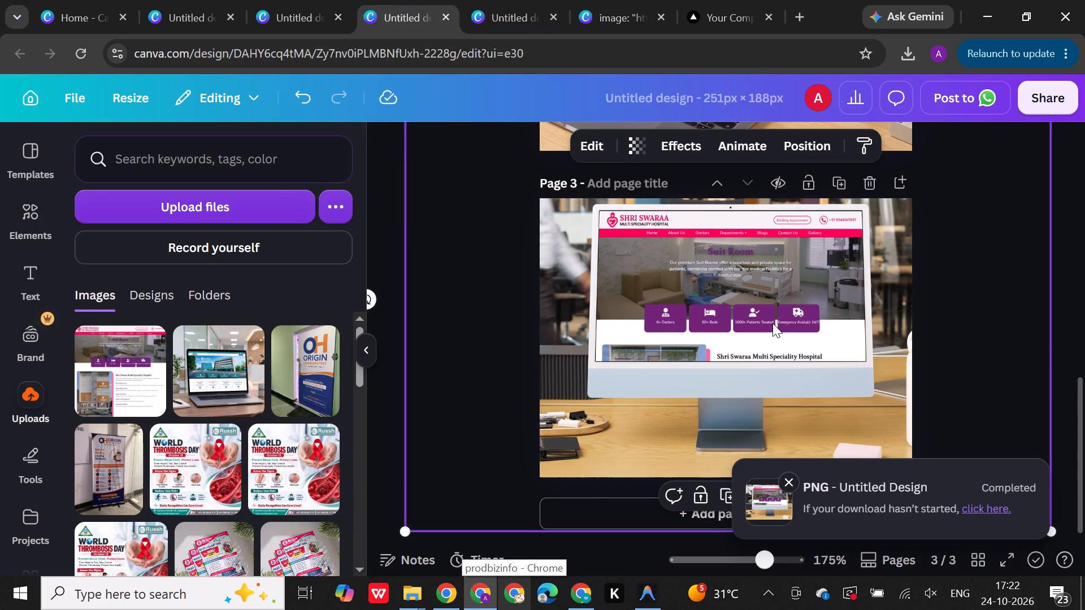
pyautogui.moveTo(684, 416); pyautogui.dragTo(691, 435)
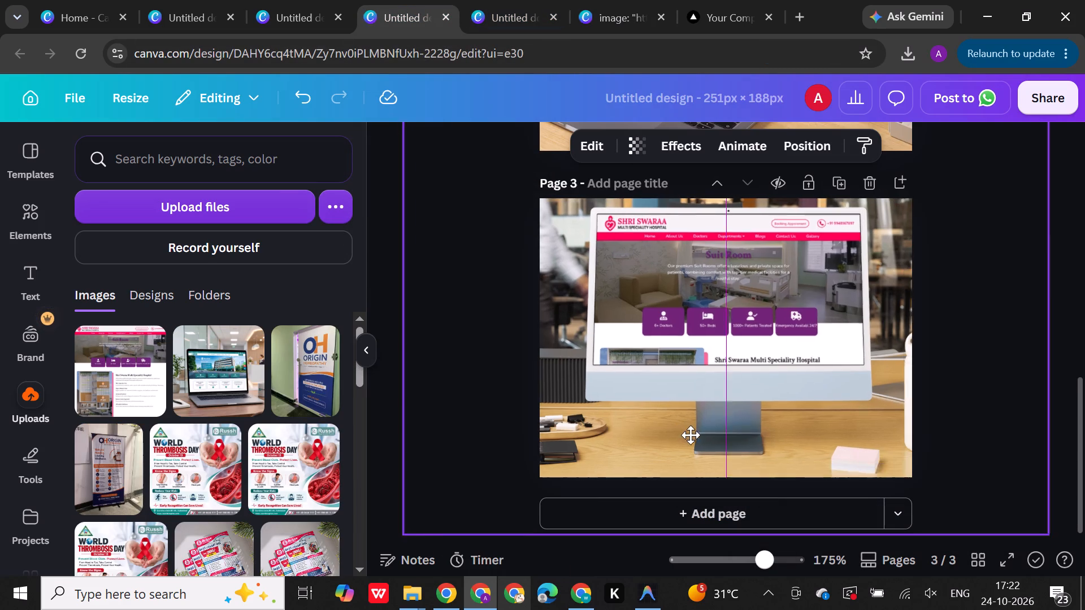
pyautogui.moveTo(691, 435); pyautogui.dragTo(691, 439)
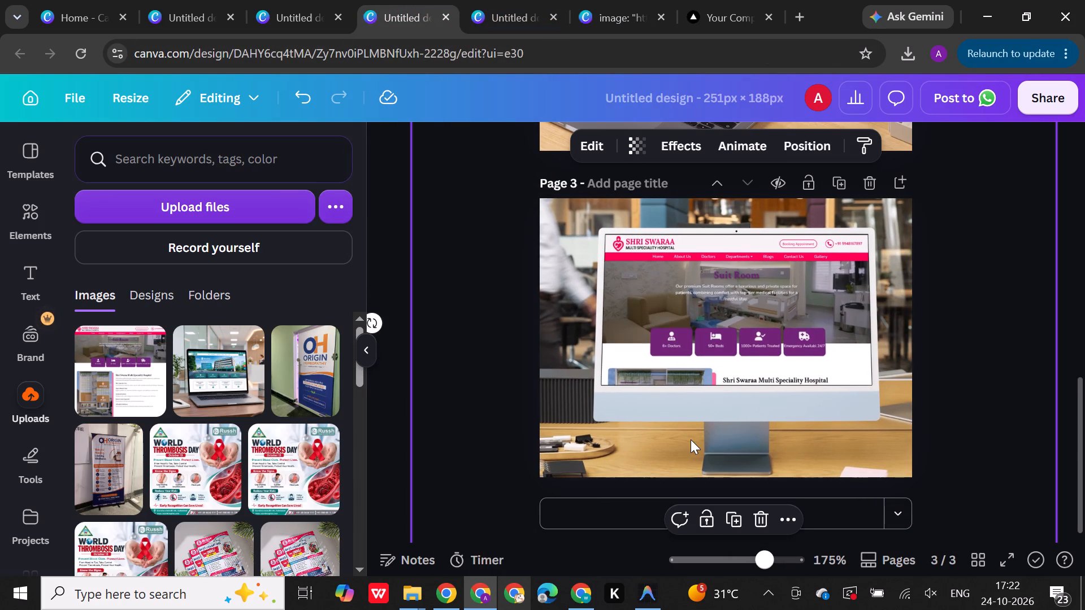
pyautogui.scroll(3, 458, 324)
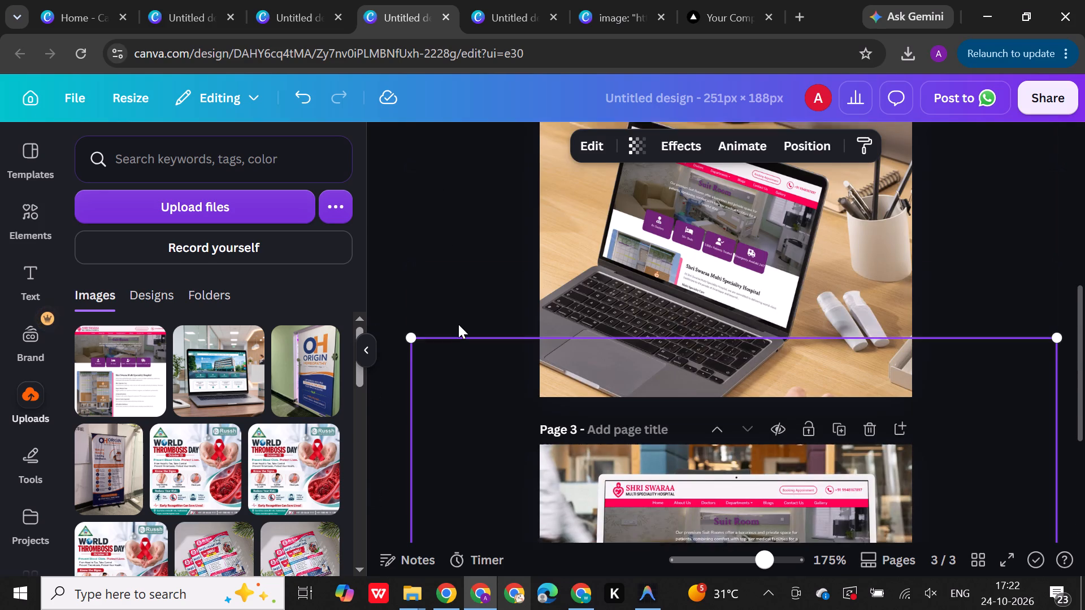
pyautogui.moveTo(413, 347); pyautogui.dragTo(402, 321)
pyautogui.scroll(-2, 641, 385)
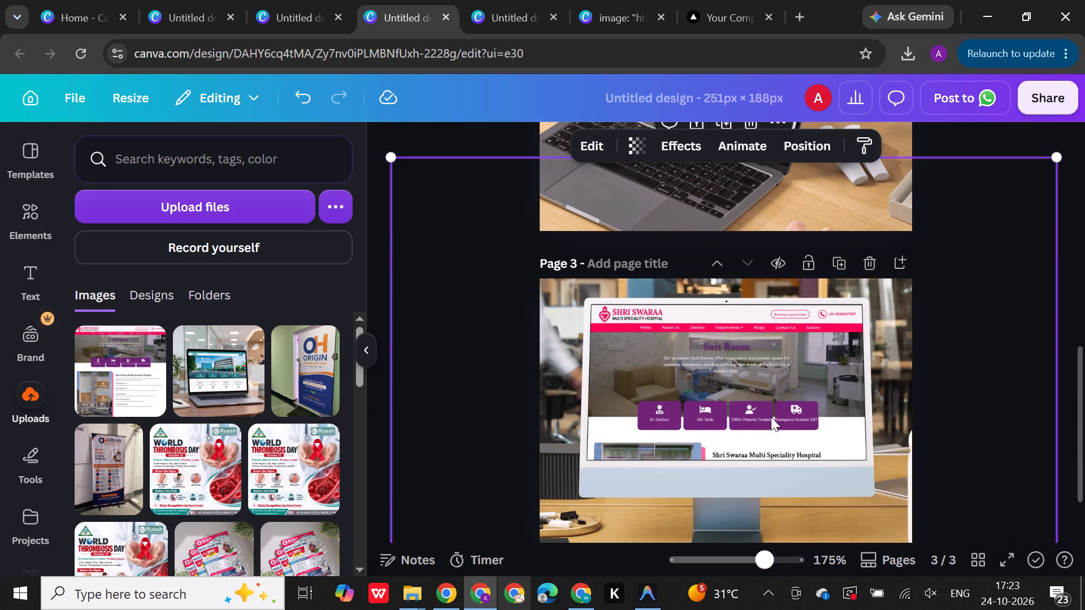
# Download only page 3 of the design as a PNG.
pyautogui.click(1054, 94)
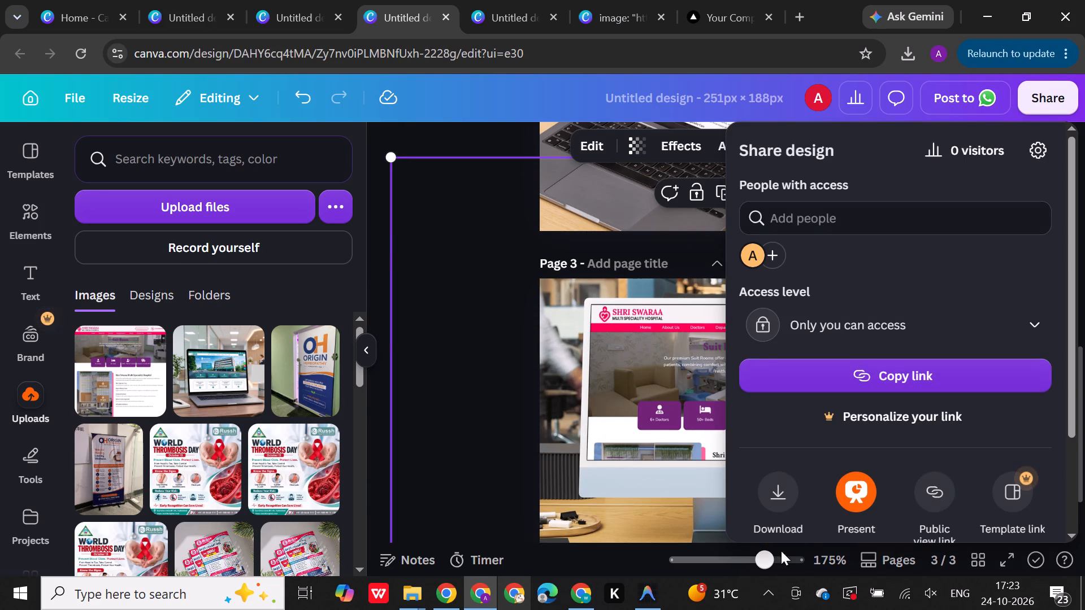
pyautogui.click(789, 497)
pyautogui.scroll(-3, 789, 497)
pyautogui.scroll(-2, 831, 429)
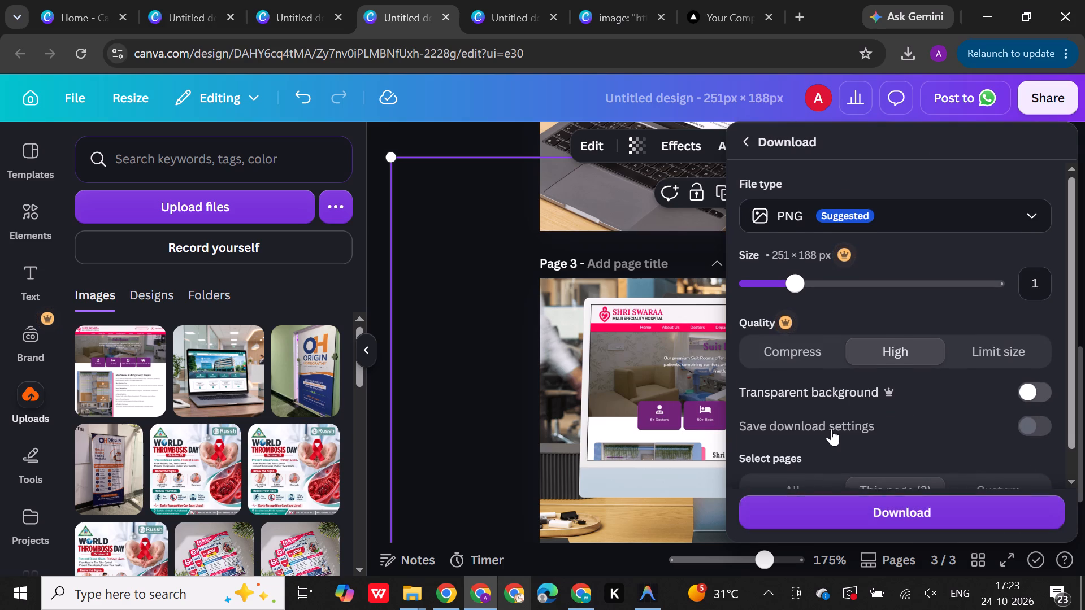
pyautogui.scroll(-2, 831, 429)
pyautogui.click(999, 461)
pyautogui.scroll(-5, 999, 461)
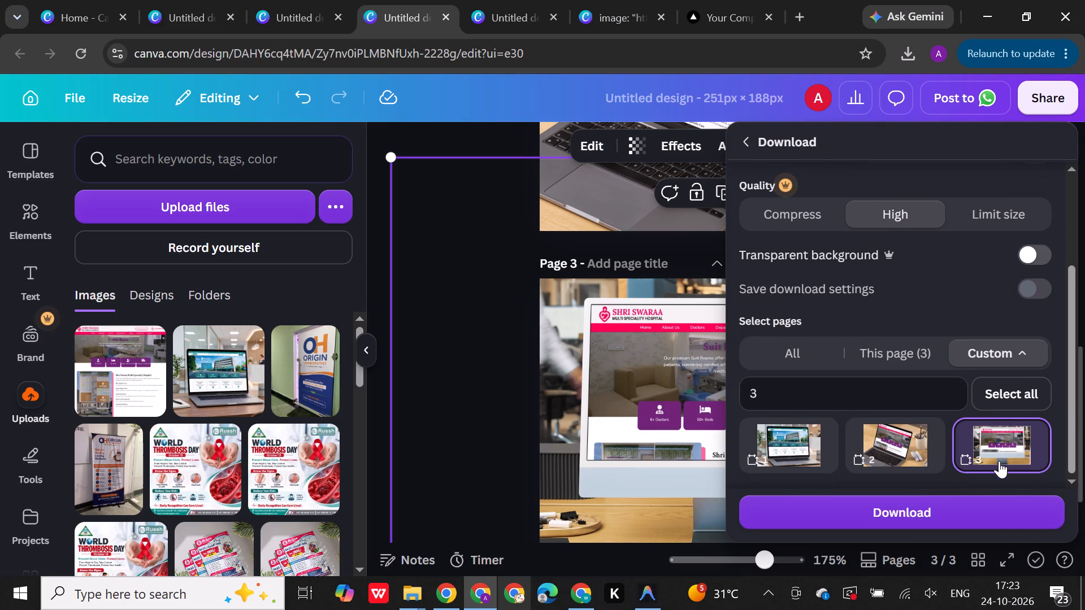
pyautogui.click(883, 524)
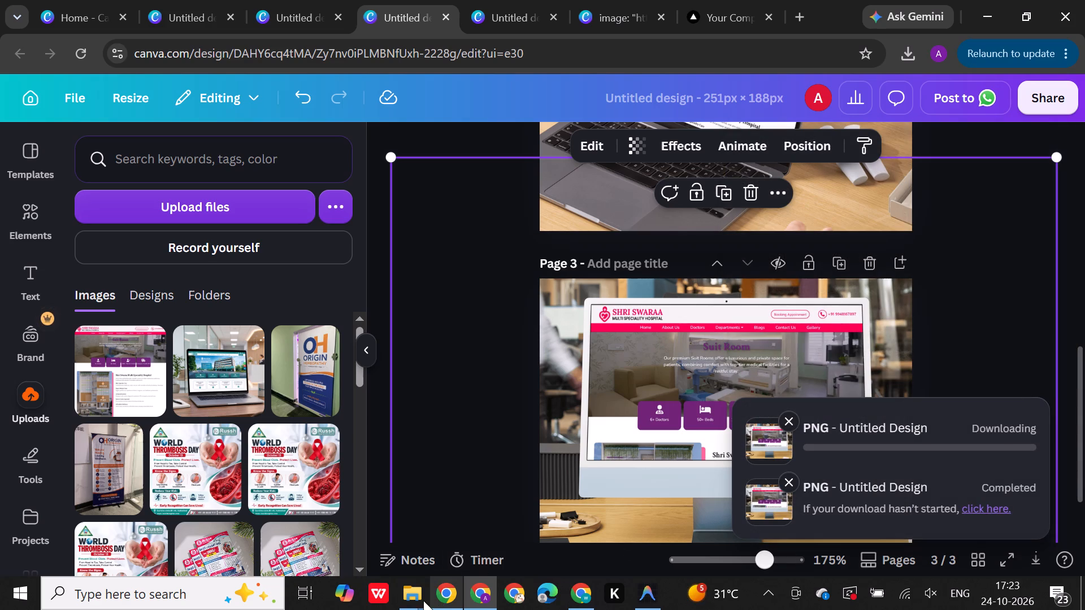
# In File Explorer, delete image-3 from the website-design folder.
pyautogui.click(420, 600)
pyautogui.click(493, 543)
pyautogui.click(317, 199)
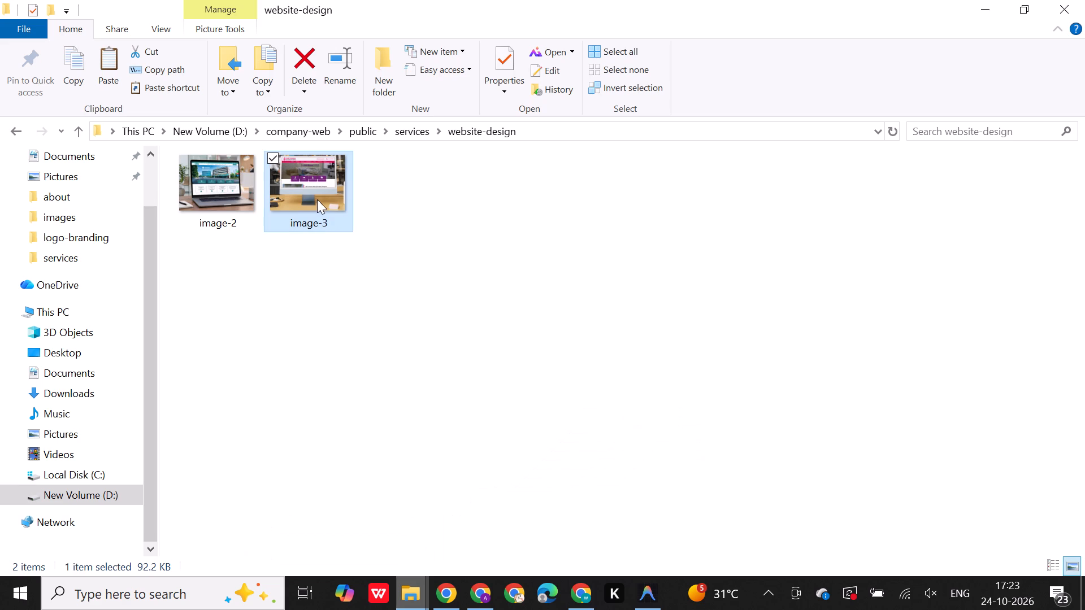
pyautogui.click(313, 60)
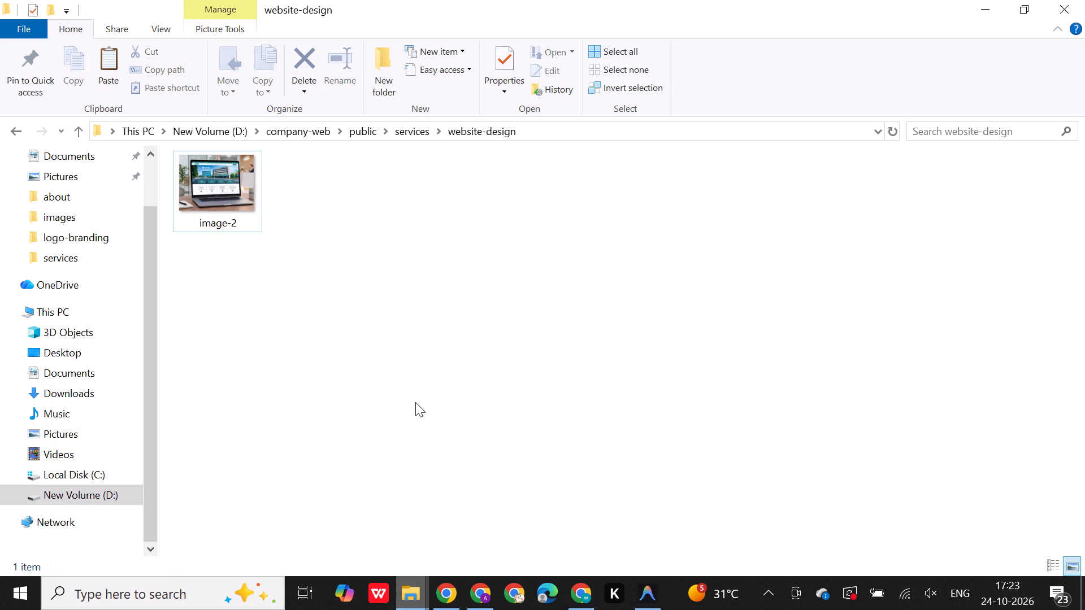
# Copy Untitled design (4) from Downloads into the website-design folder, reloading the localhost website-design page in Chrome in between.
pyautogui.click(345, 543)
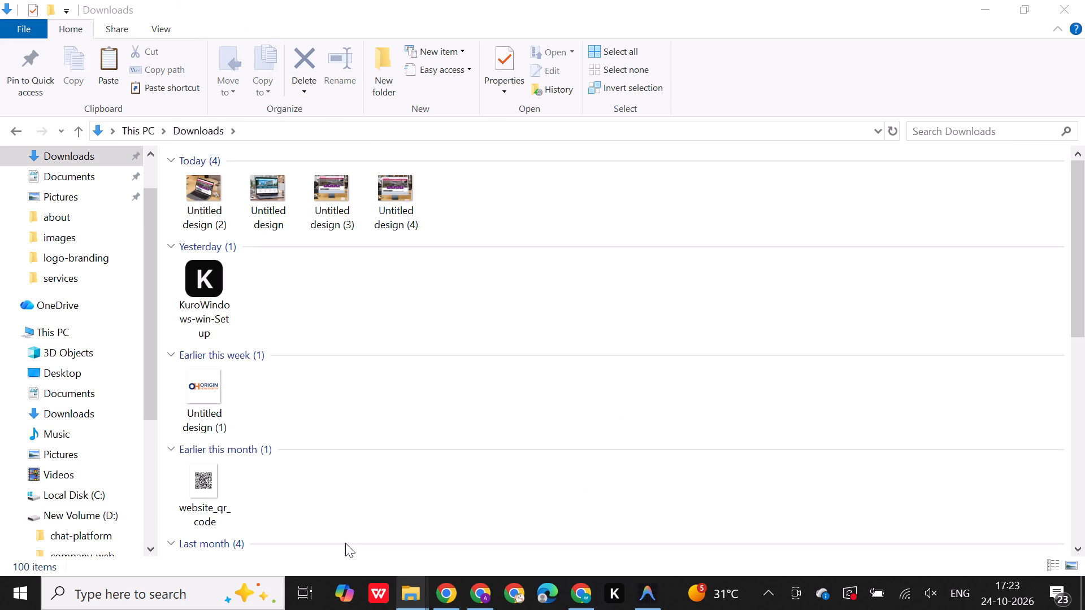
pyautogui.click(404, 208)
pyautogui.hotkey('ctrl', 'c')
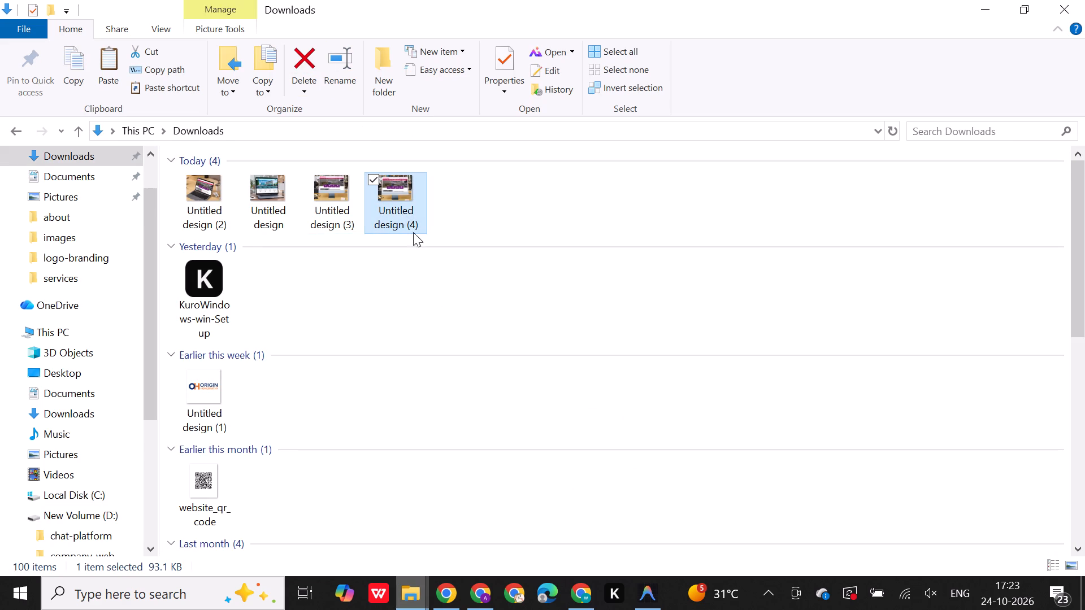
pyautogui.click(496, 594)
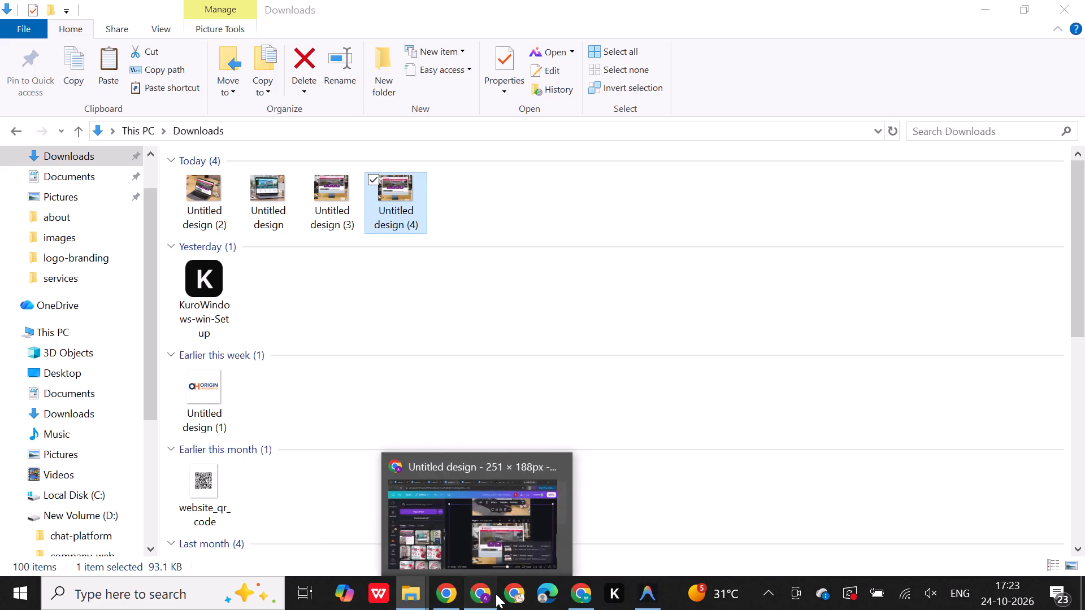
pyautogui.click(732, 2)
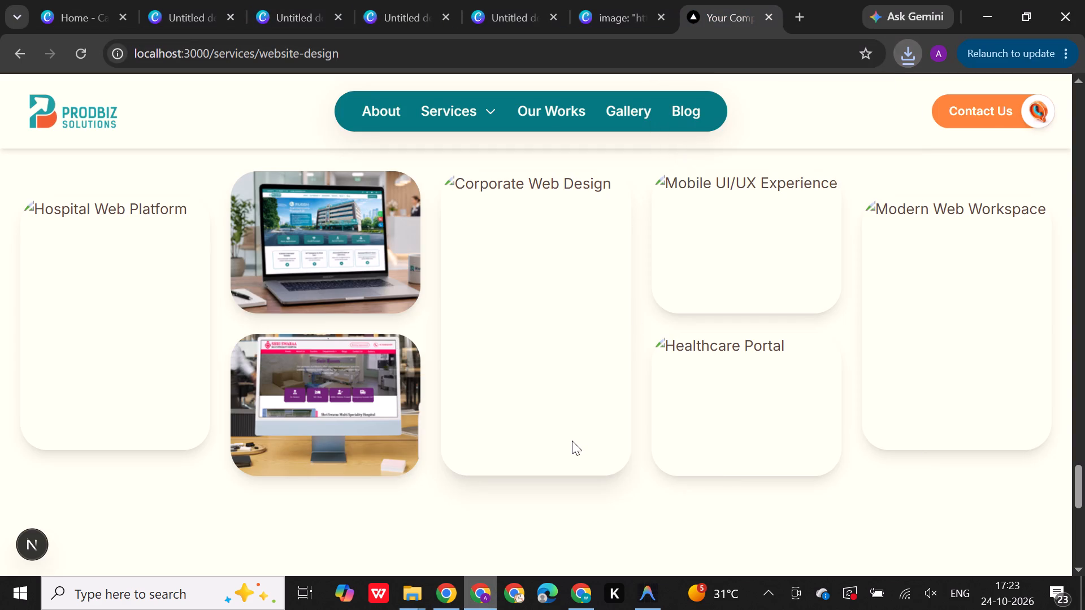
pyautogui.hotkey('ctrl', 'r')
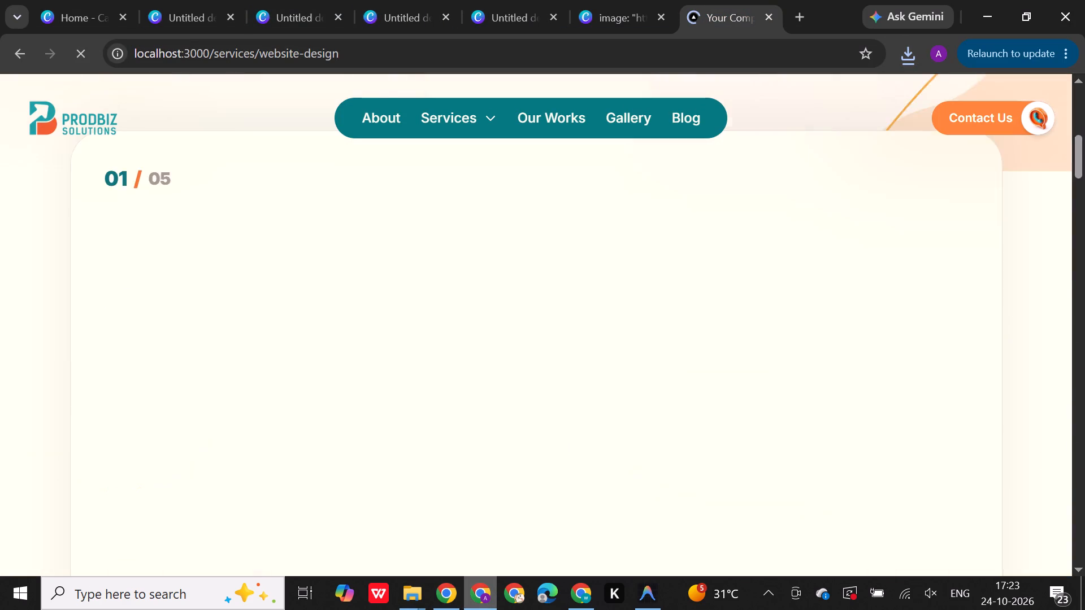
pyautogui.click(491, 601)
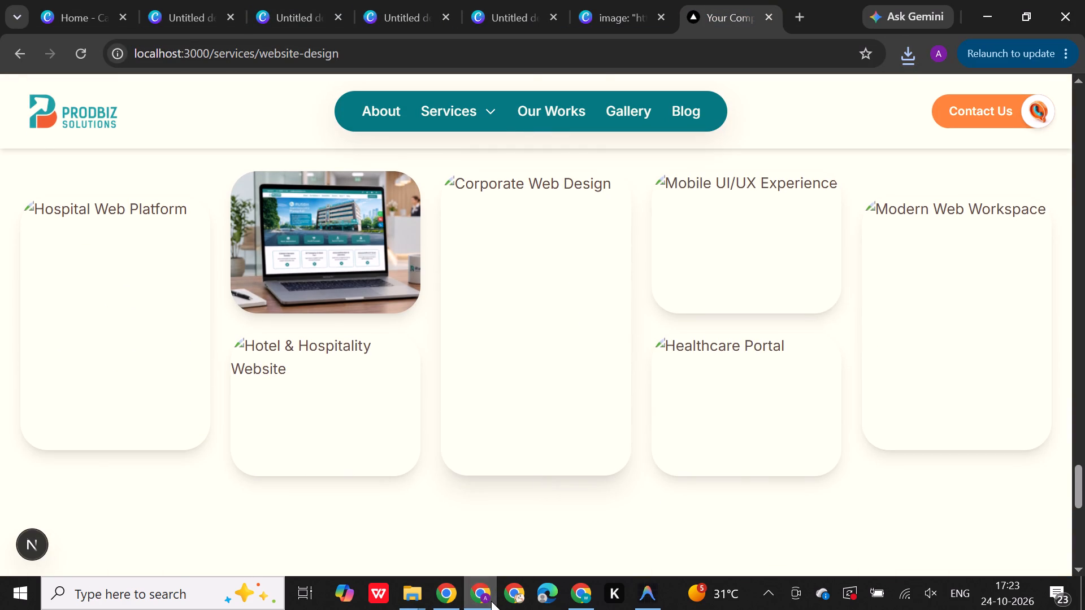
pyautogui.click(419, 593)
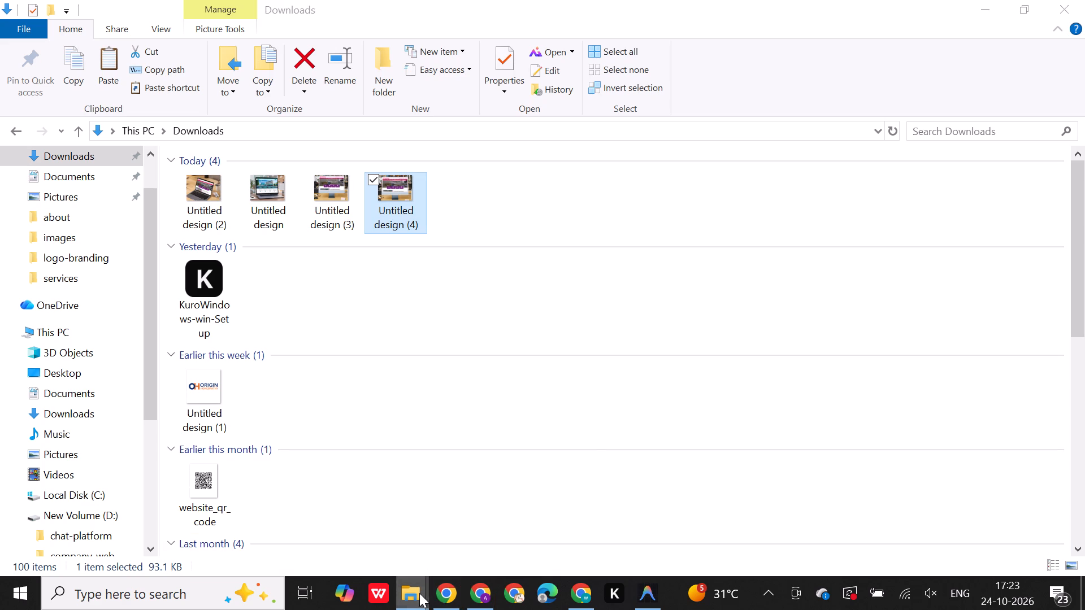
pyautogui.click(502, 537)
pyautogui.hotkey('ctrl', 'v')
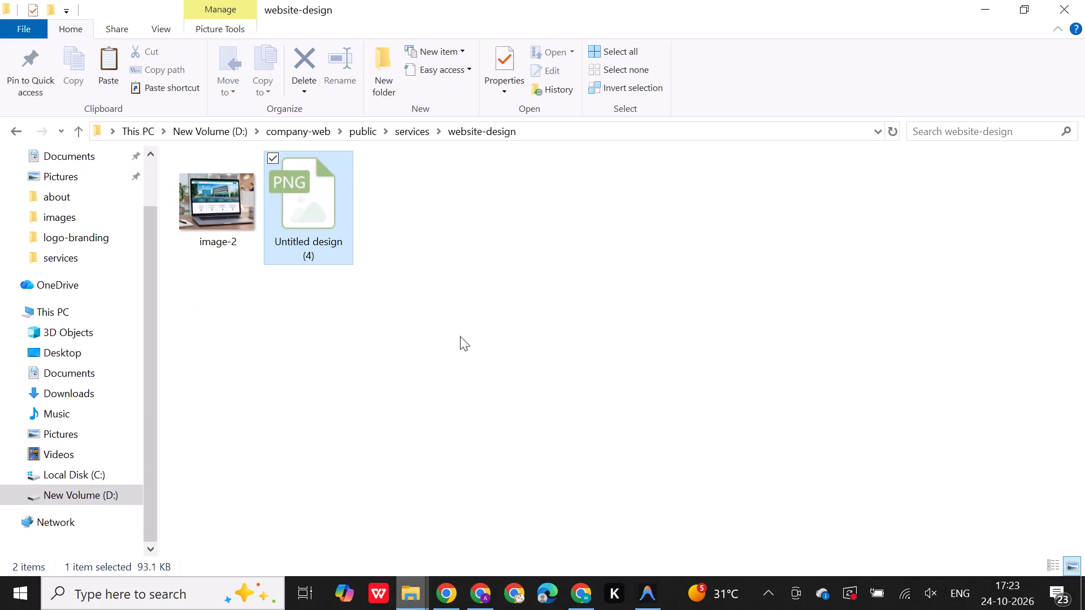
# Rename Untitled design (4) in the website-design folder as image-3.
pyautogui.click(338, 52)
pyautogui.write('image-3')
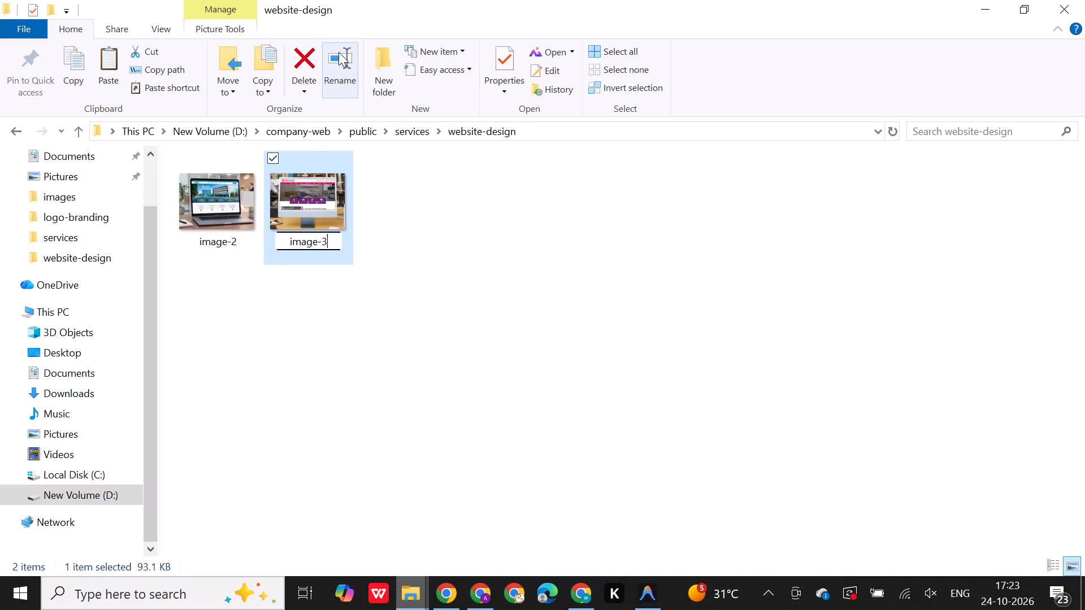
pyautogui.press('Return')
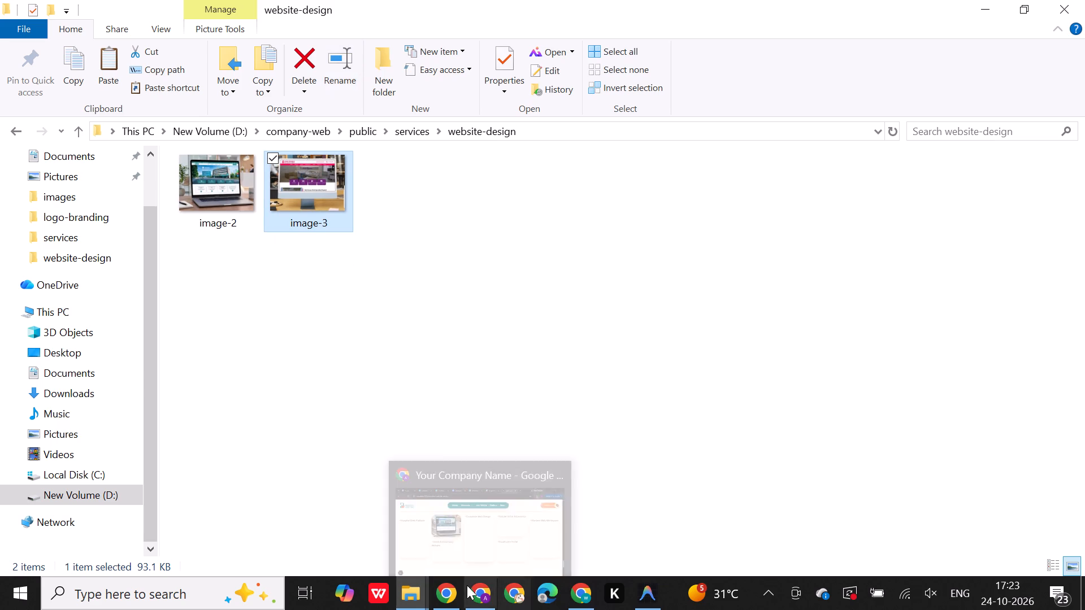
# Switch to Chrome and reload the localhost website-design page to check the new image-3 in the gallery.
pyautogui.click(466, 587)
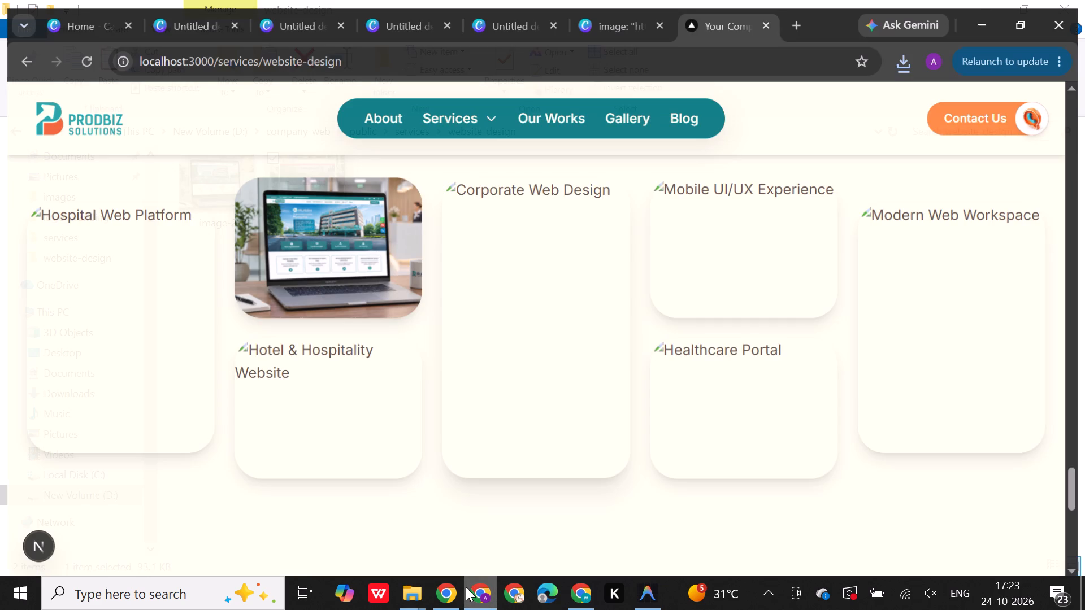
pyautogui.hotkey('ctrl', 'r')
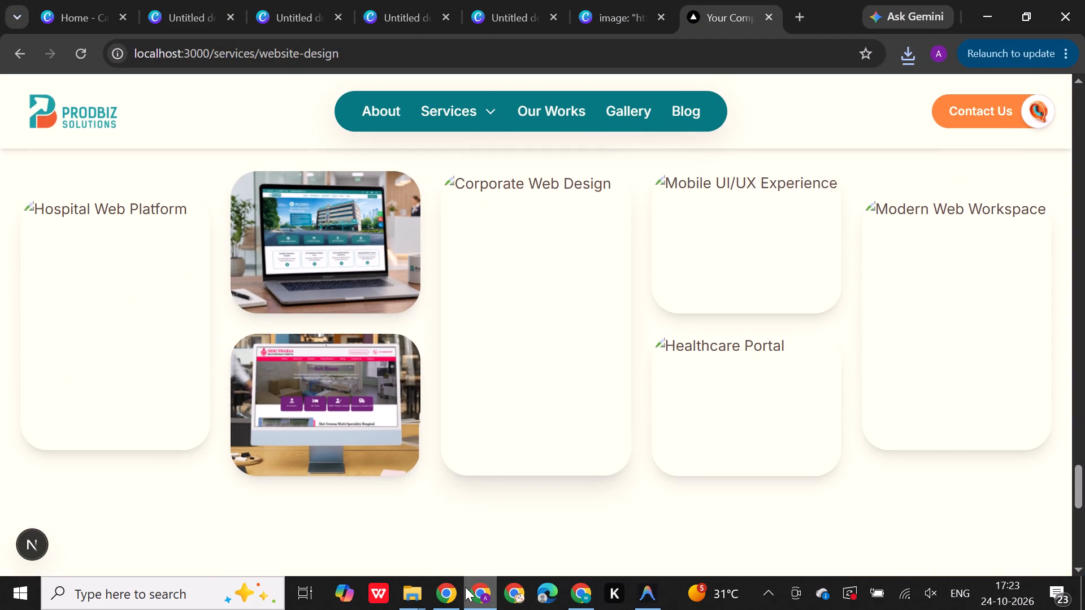
pyautogui.click(418, 515)
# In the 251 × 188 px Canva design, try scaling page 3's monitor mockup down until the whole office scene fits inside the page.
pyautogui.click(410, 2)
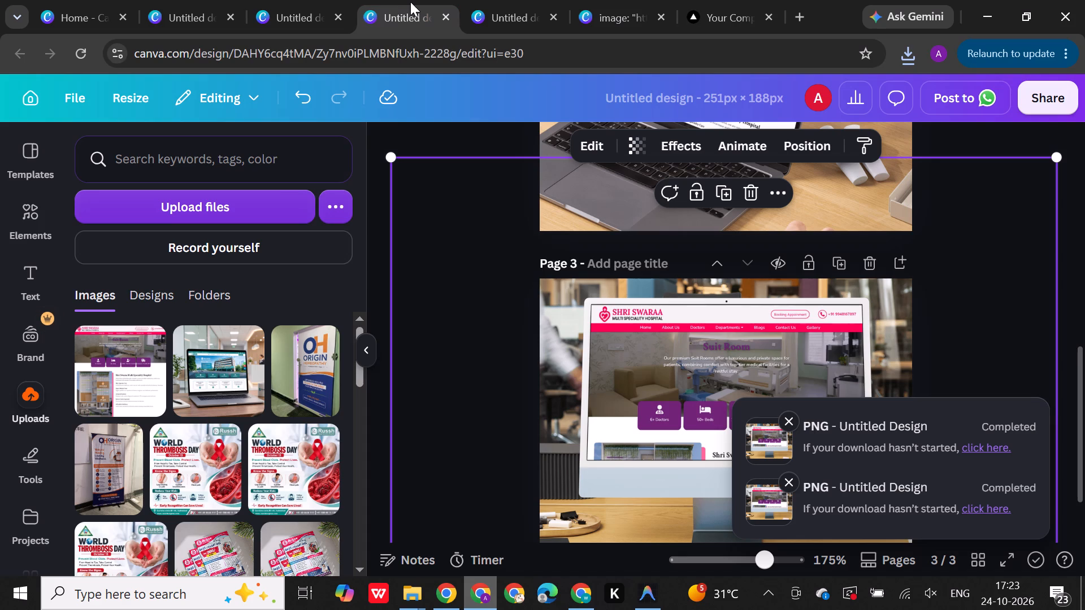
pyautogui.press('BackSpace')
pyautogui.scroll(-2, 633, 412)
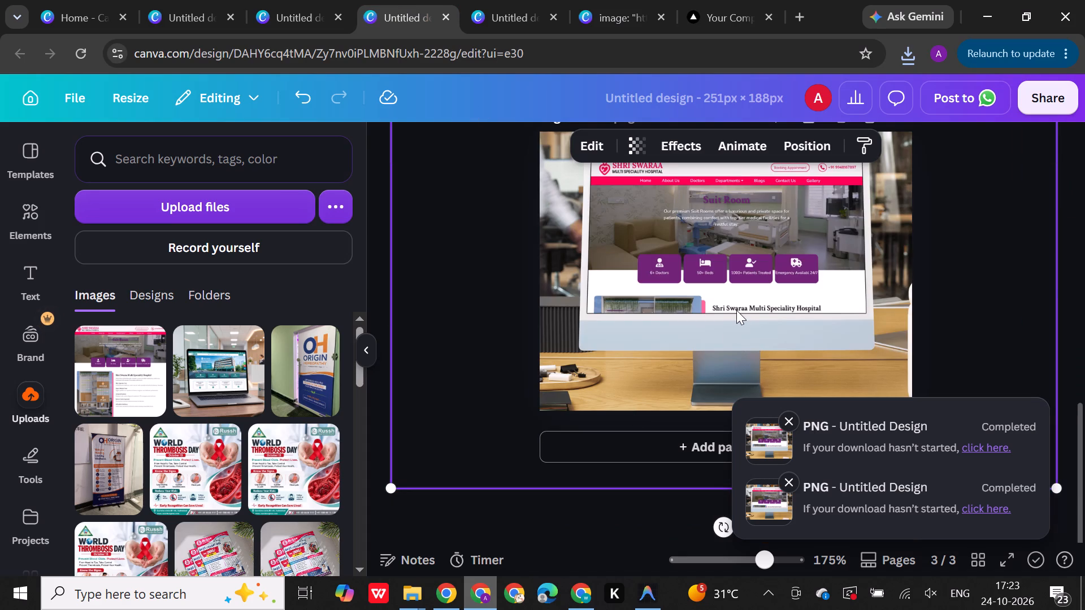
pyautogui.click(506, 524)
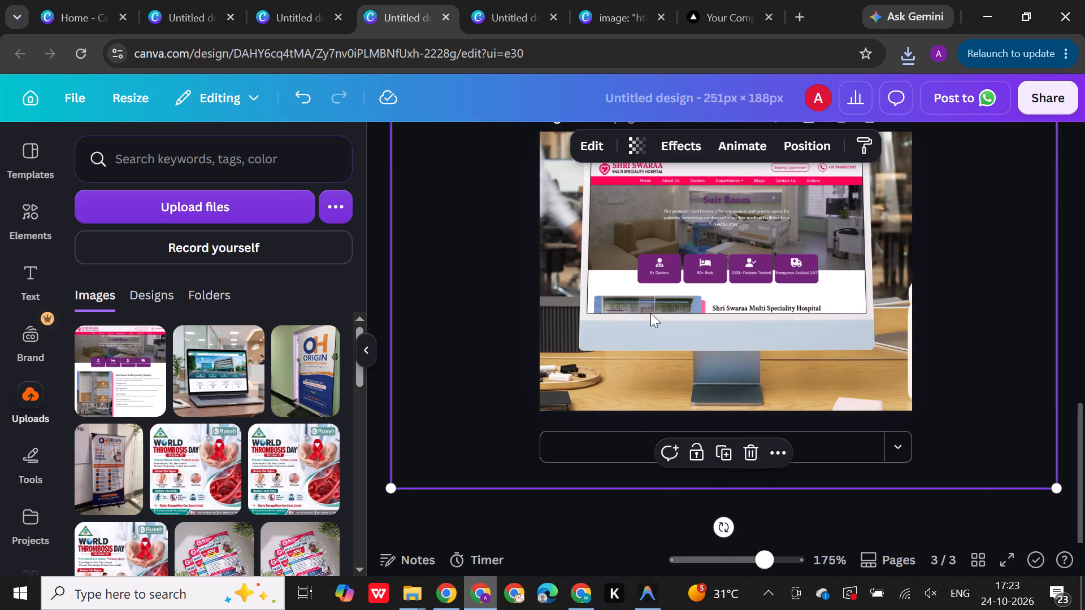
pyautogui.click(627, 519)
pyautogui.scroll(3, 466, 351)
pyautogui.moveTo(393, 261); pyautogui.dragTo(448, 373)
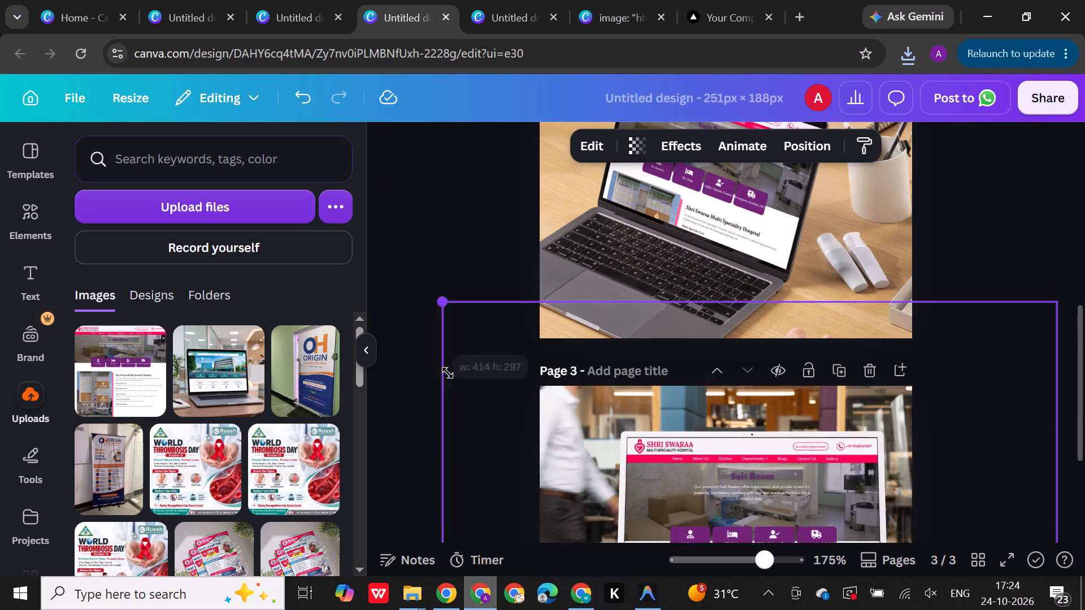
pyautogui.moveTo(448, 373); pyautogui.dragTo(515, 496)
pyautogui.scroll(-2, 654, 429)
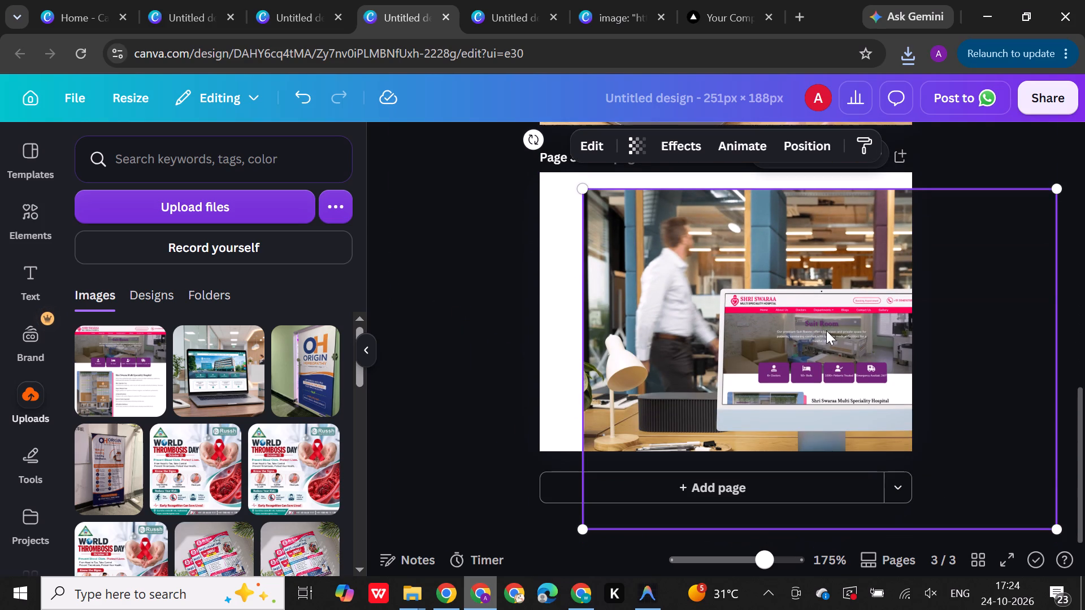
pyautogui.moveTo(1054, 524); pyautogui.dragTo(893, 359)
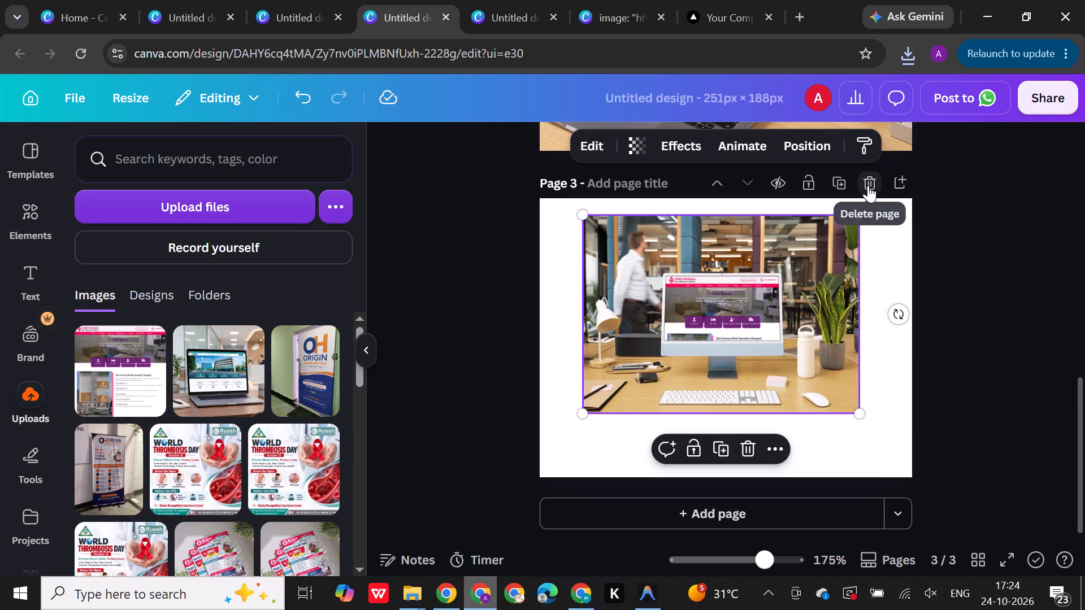
# Replace all three mockup pages of the design with a single blank page.
pyautogui.click(868, 185)
pyautogui.scroll(2, 870, 413)
pyautogui.scroll(-1, 870, 413)
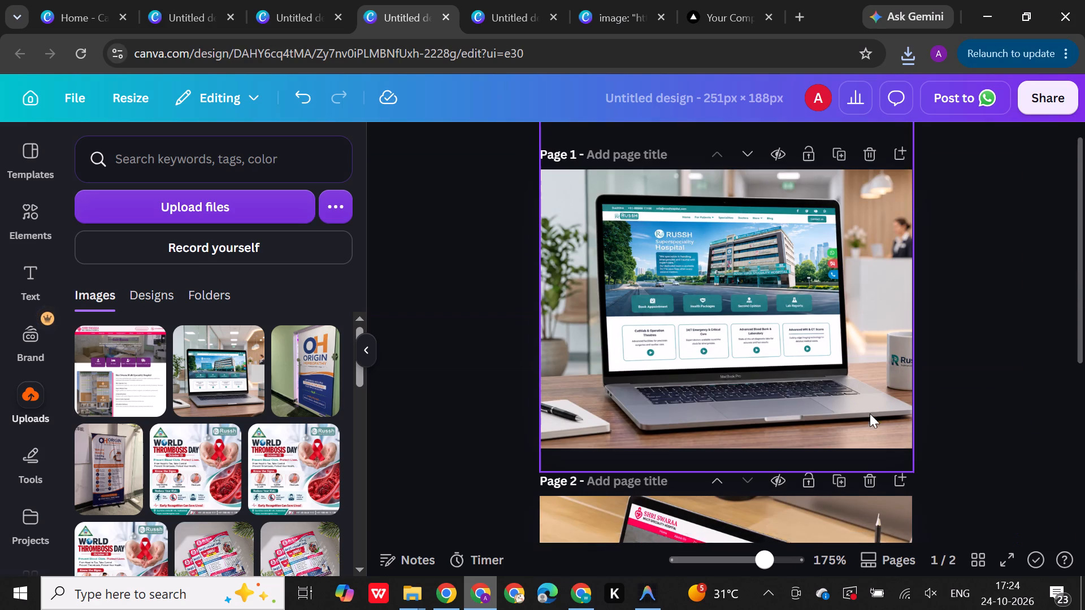
pyautogui.click(864, 411)
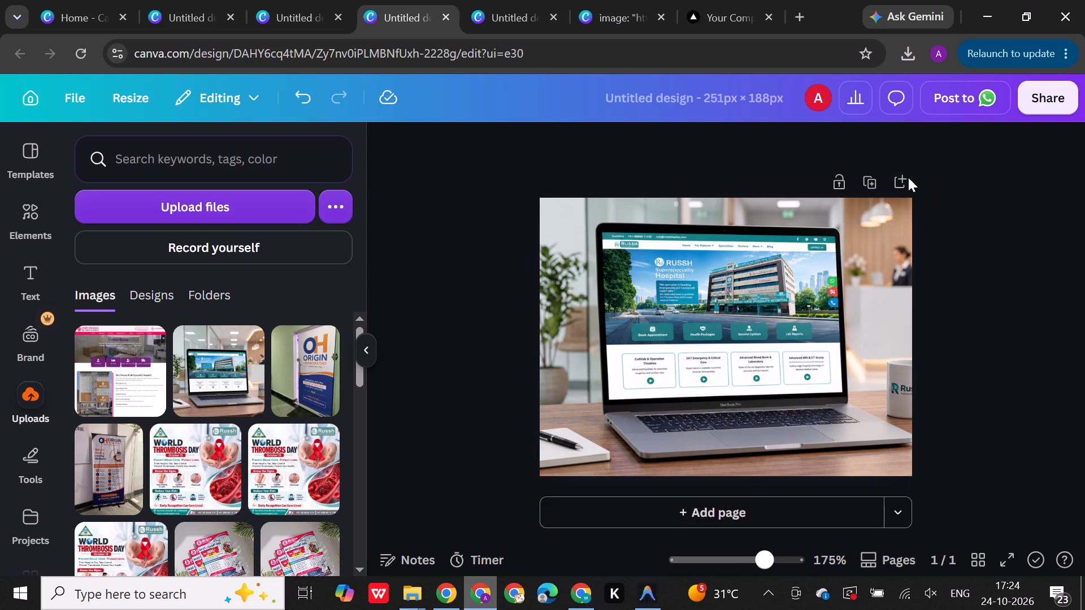
pyautogui.click(895, 185)
pyautogui.scroll(2, 827, 340)
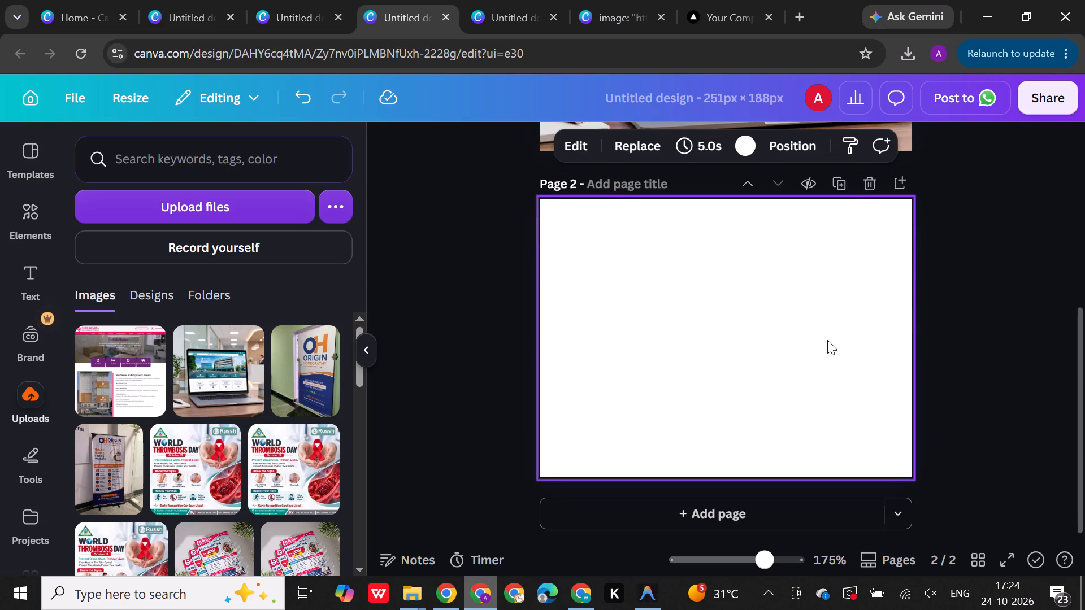
pyautogui.scroll(4, 855, 213)
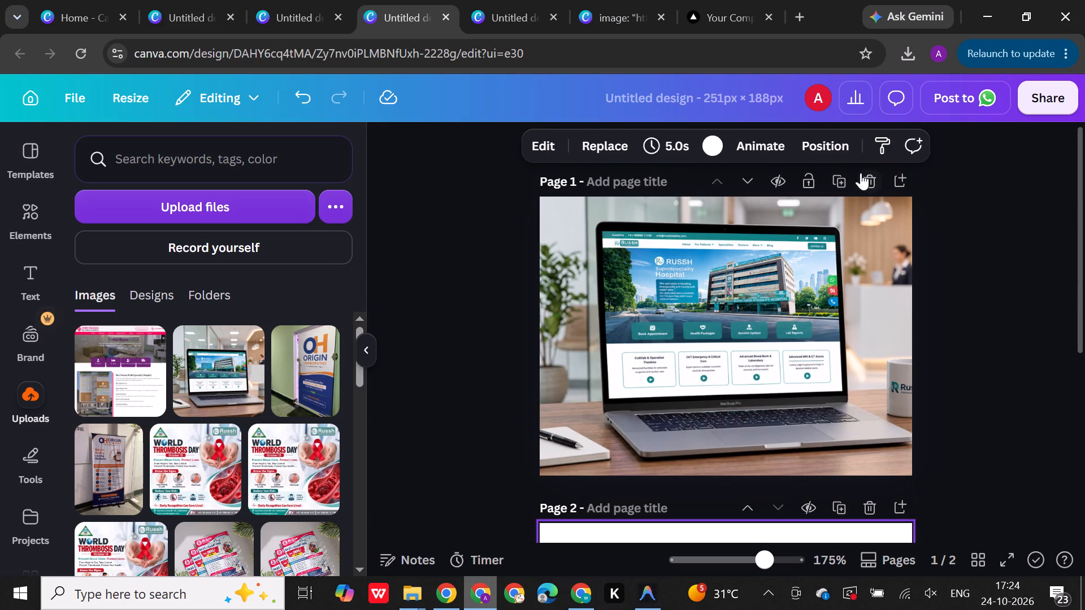
pyautogui.click(875, 185)
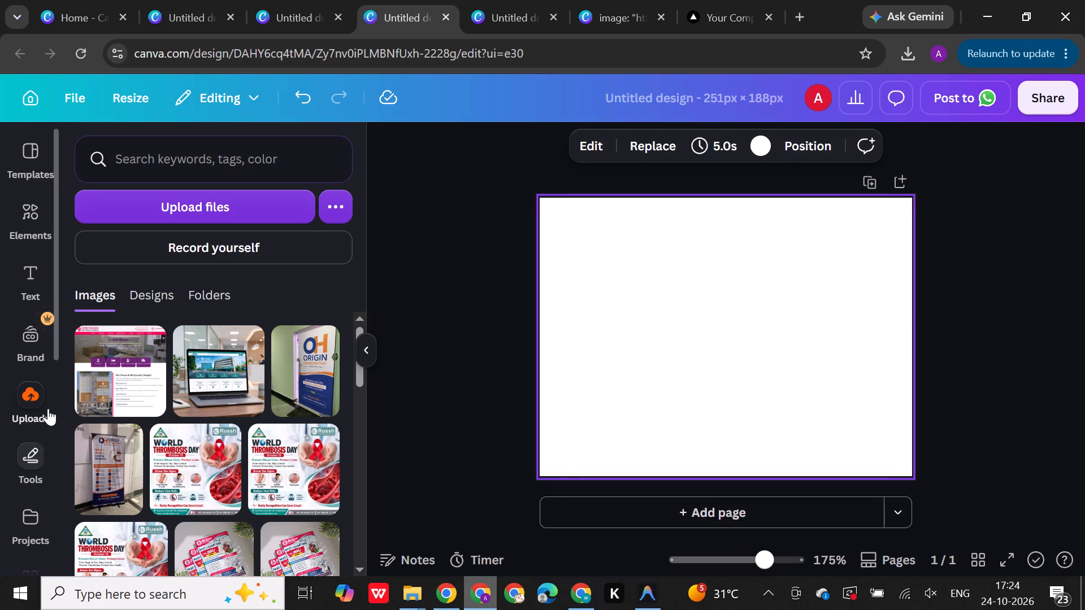
# Browse the Computers mockup collection in Elements for another laptop or monitor scene.
pyautogui.click(31, 224)
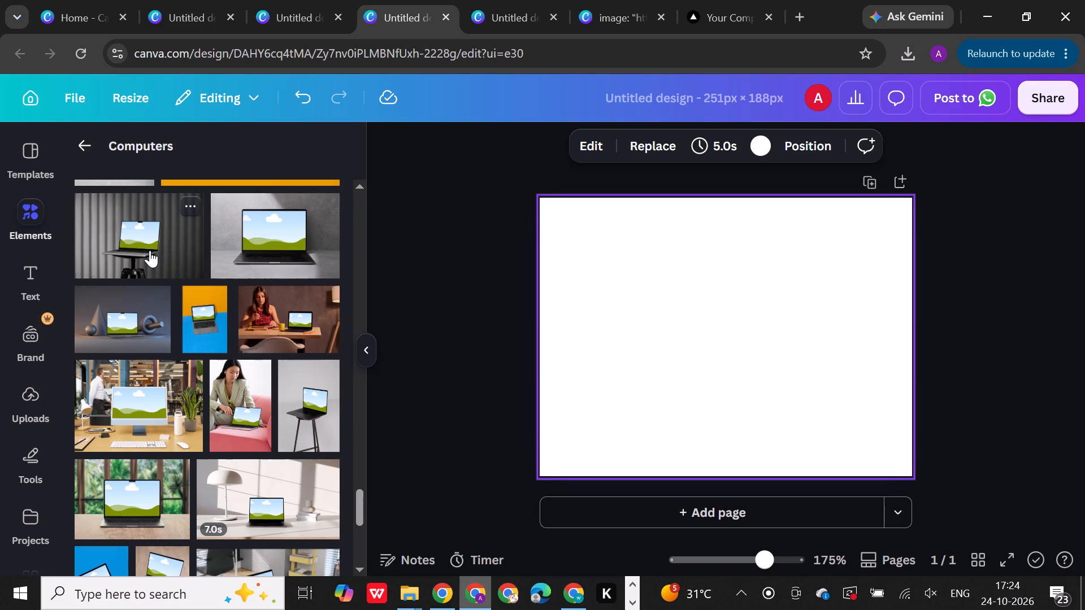
pyautogui.scroll(-3, 229, 495)
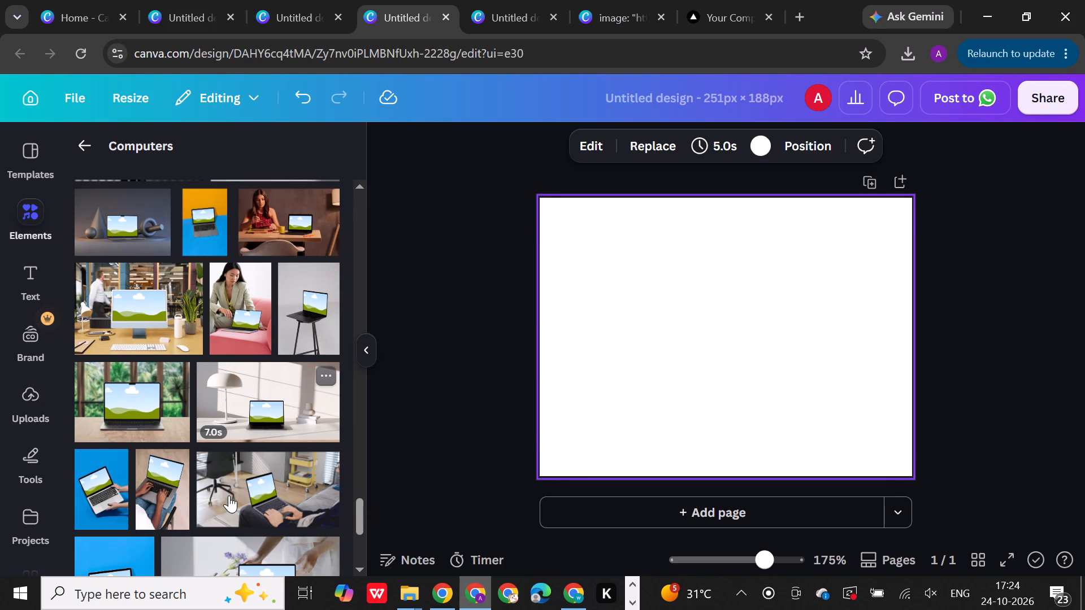
pyautogui.scroll(-9, 229, 493)
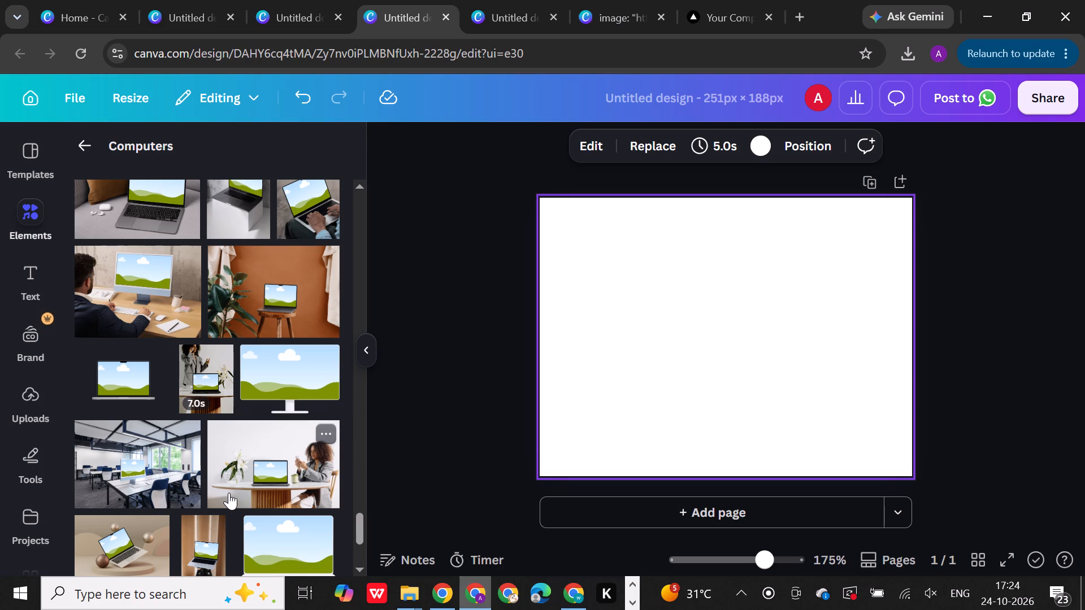
pyautogui.scroll(-4, 229, 493)
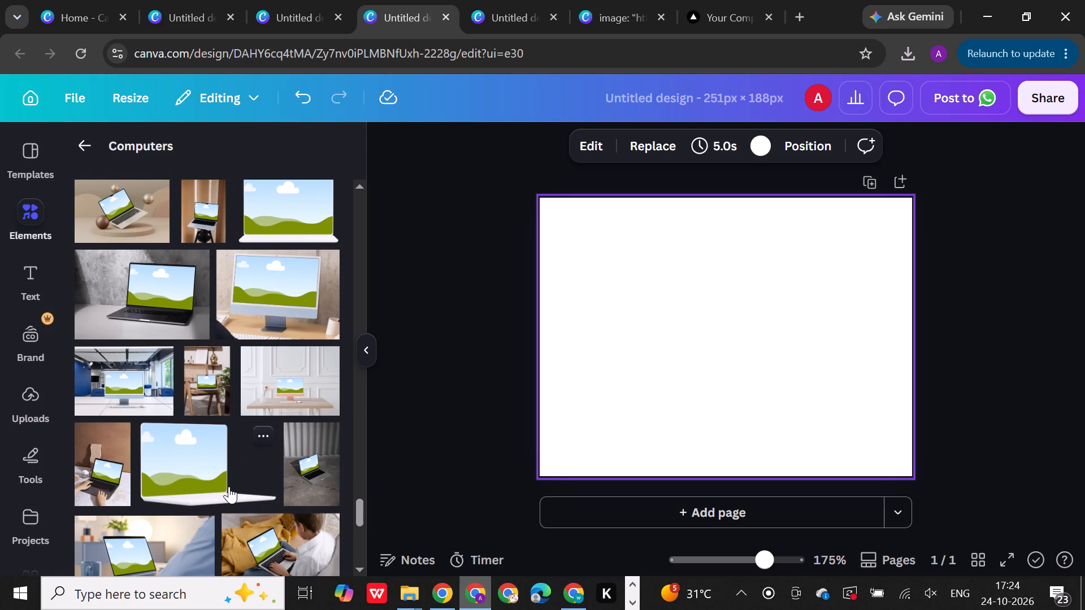
pyautogui.scroll(-4, 229, 486)
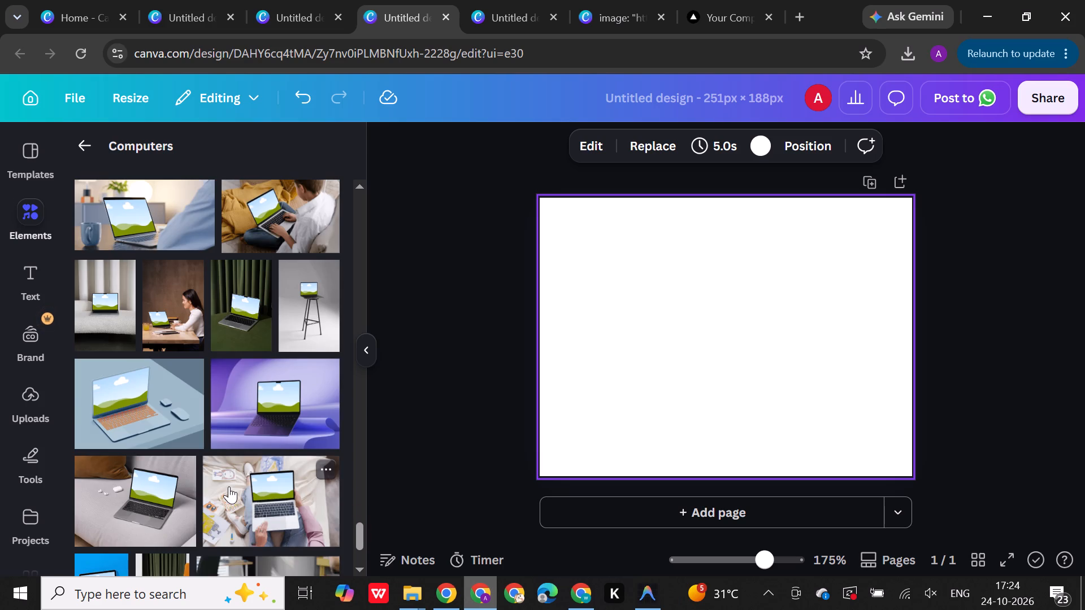
pyautogui.scroll(-8, 229, 486)
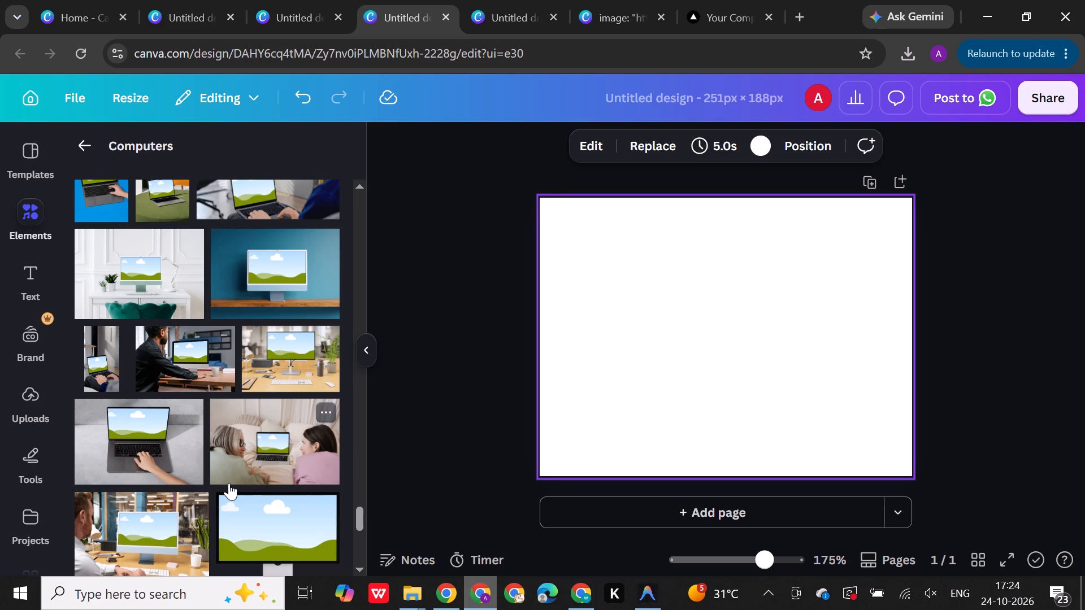
pyautogui.scroll(-2, 229, 483)
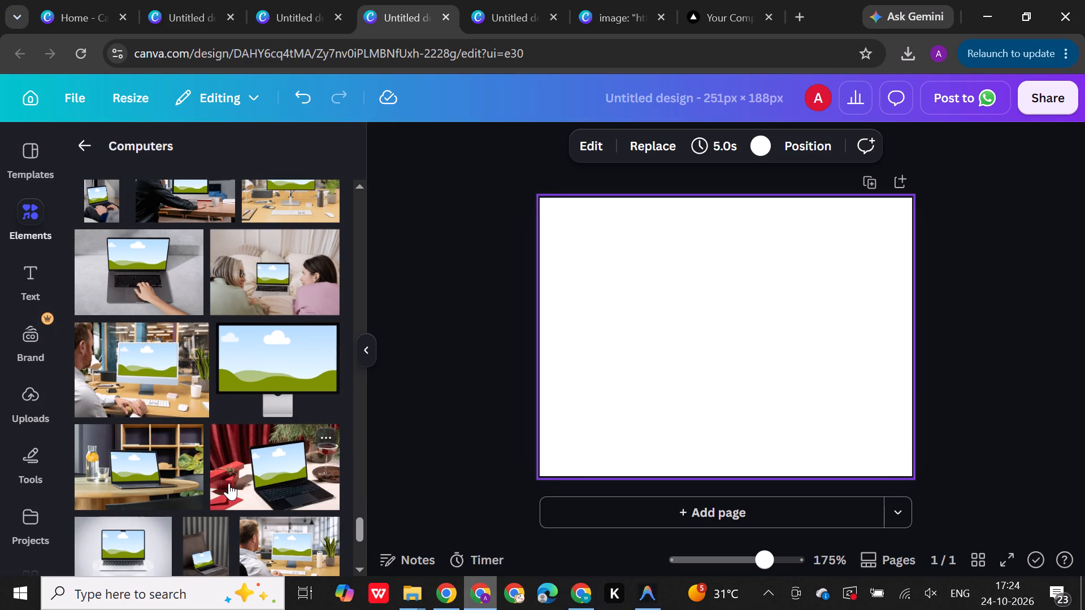
pyautogui.scroll(-2, 229, 483)
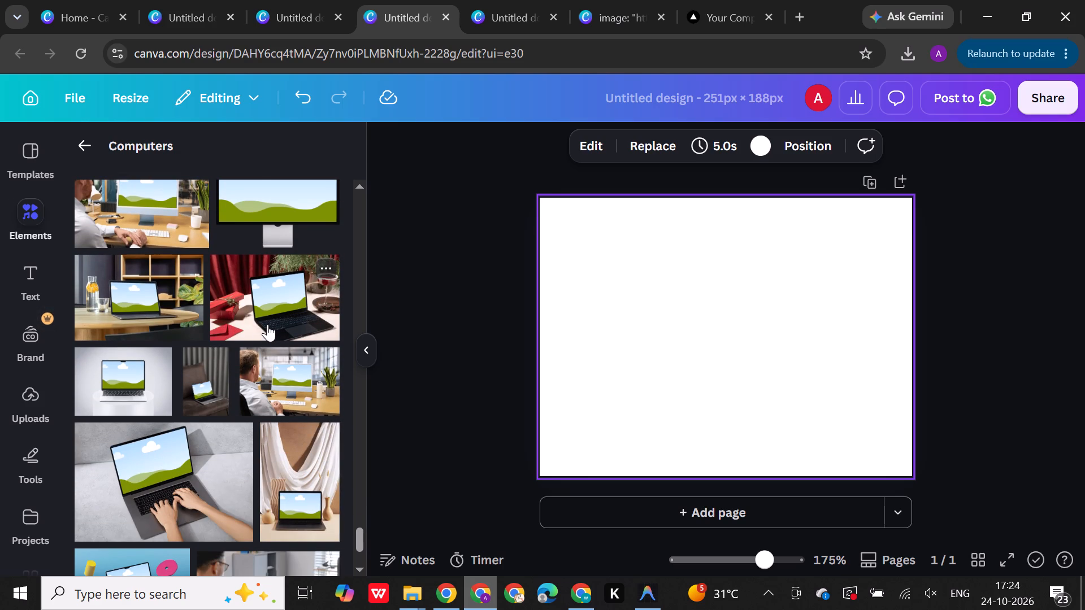
pyautogui.scroll(-3, 267, 324)
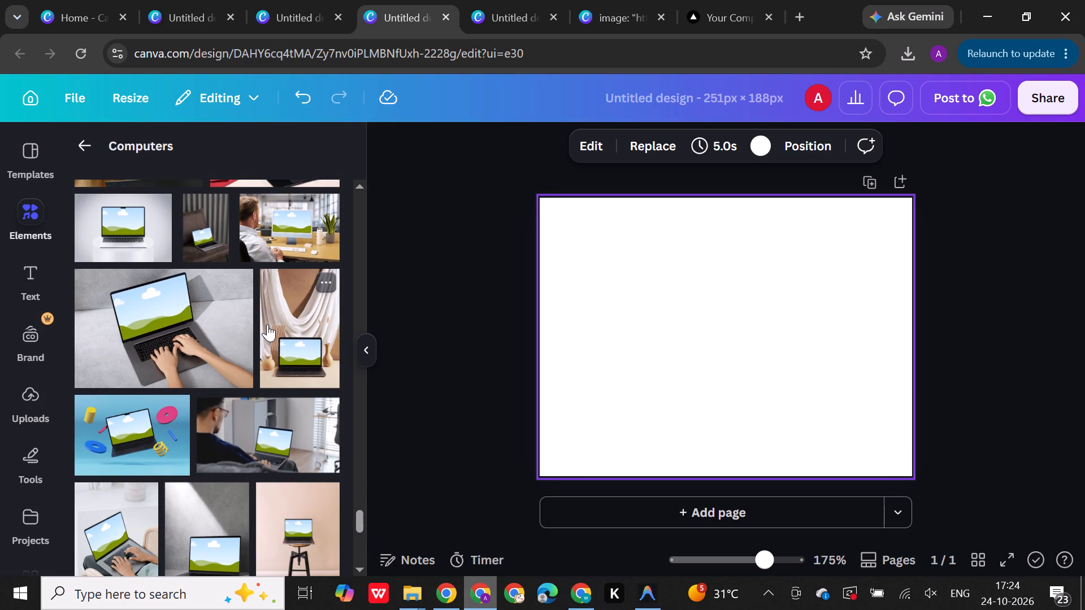
pyautogui.scroll(-3, 267, 324)
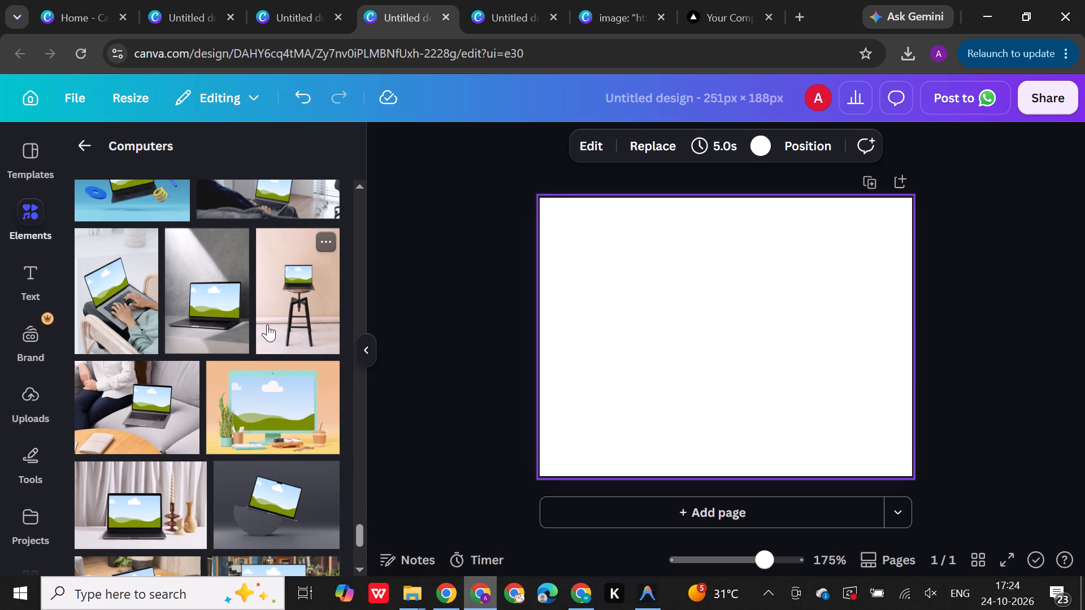
pyautogui.scroll(-4, 267, 324)
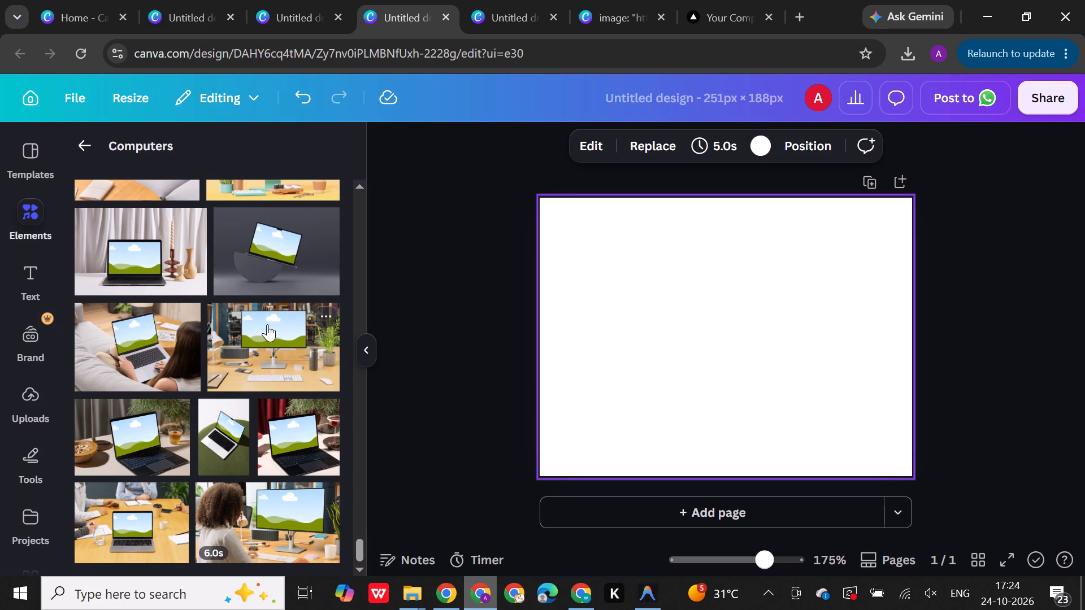
pyautogui.scroll(-2, 267, 324)
pyautogui.scroll(-3, 215, 525)
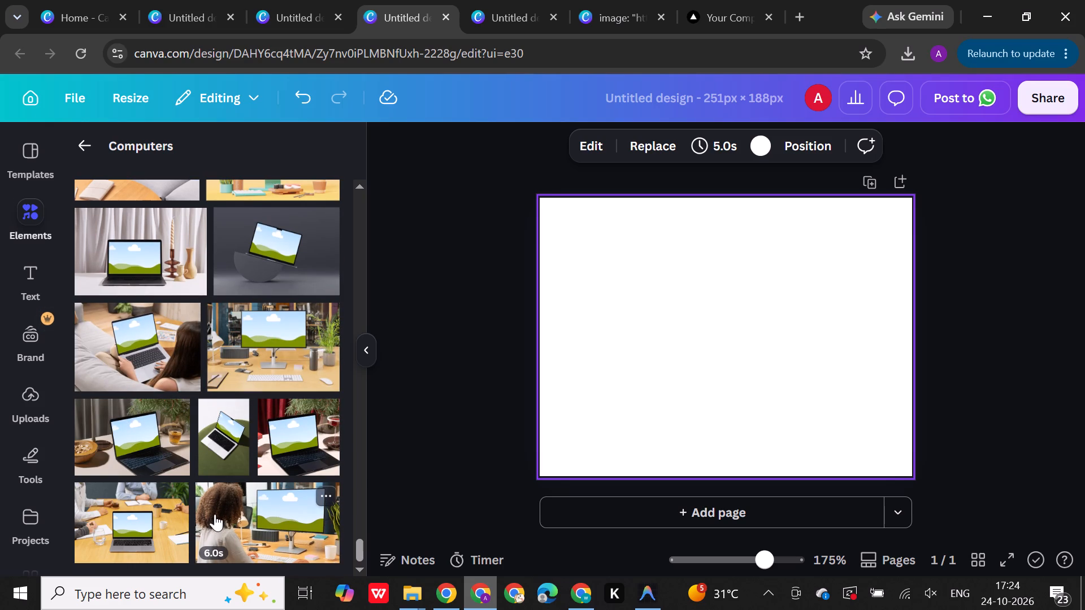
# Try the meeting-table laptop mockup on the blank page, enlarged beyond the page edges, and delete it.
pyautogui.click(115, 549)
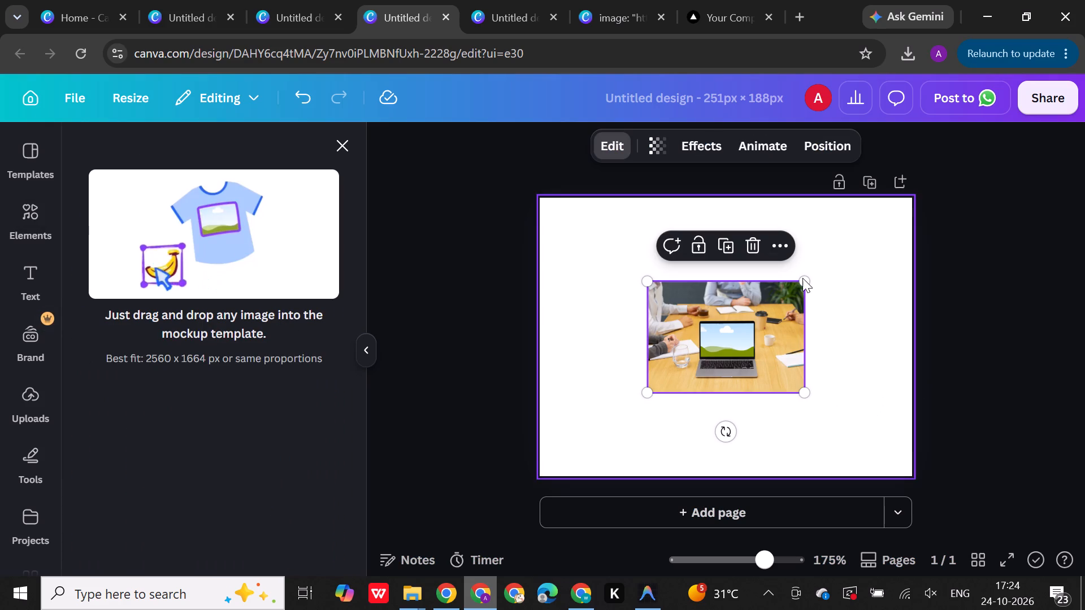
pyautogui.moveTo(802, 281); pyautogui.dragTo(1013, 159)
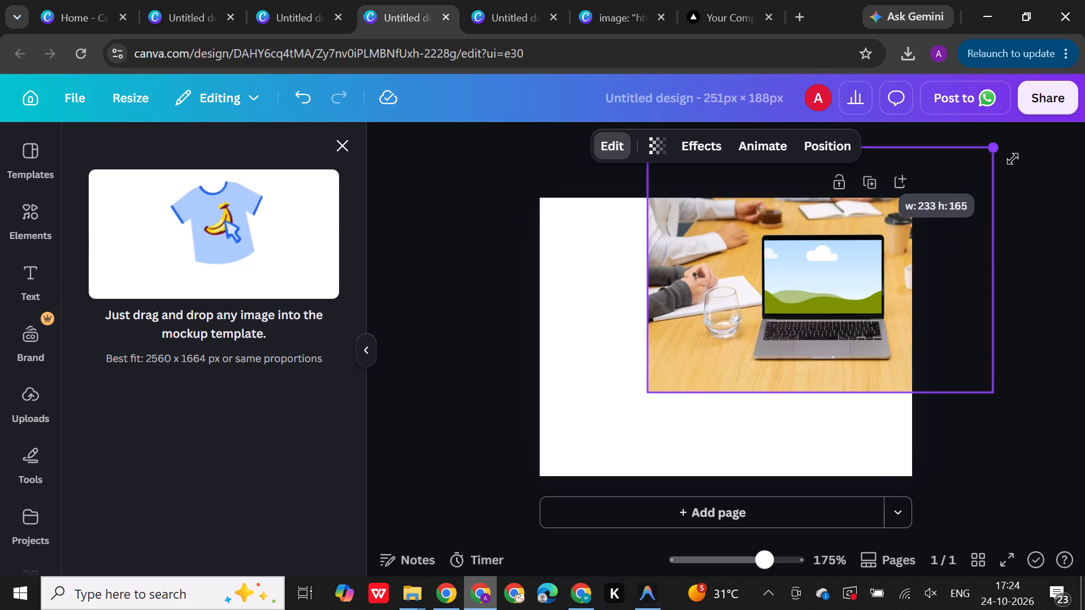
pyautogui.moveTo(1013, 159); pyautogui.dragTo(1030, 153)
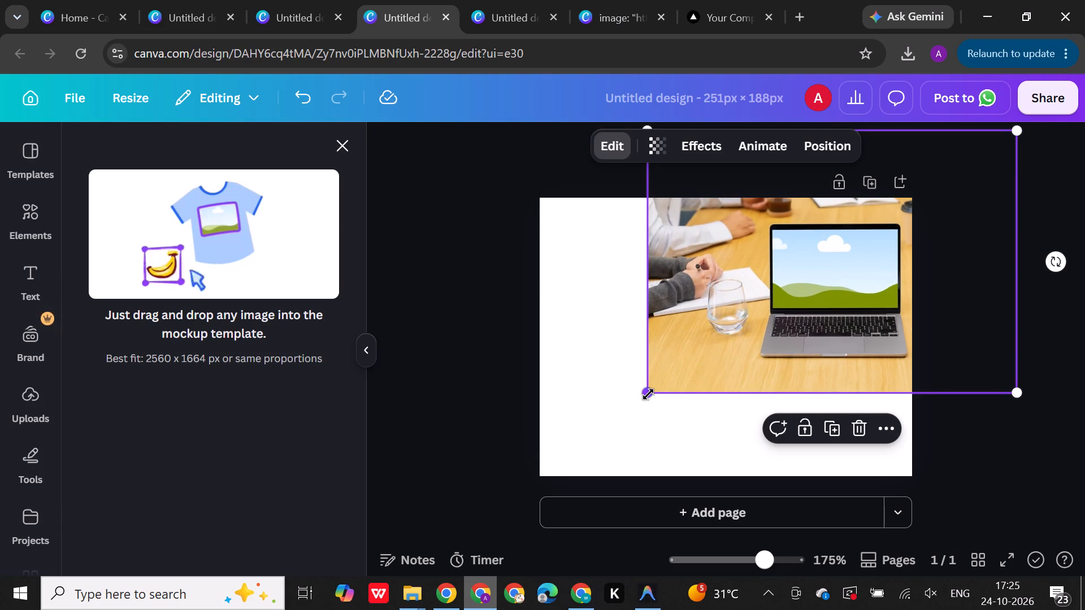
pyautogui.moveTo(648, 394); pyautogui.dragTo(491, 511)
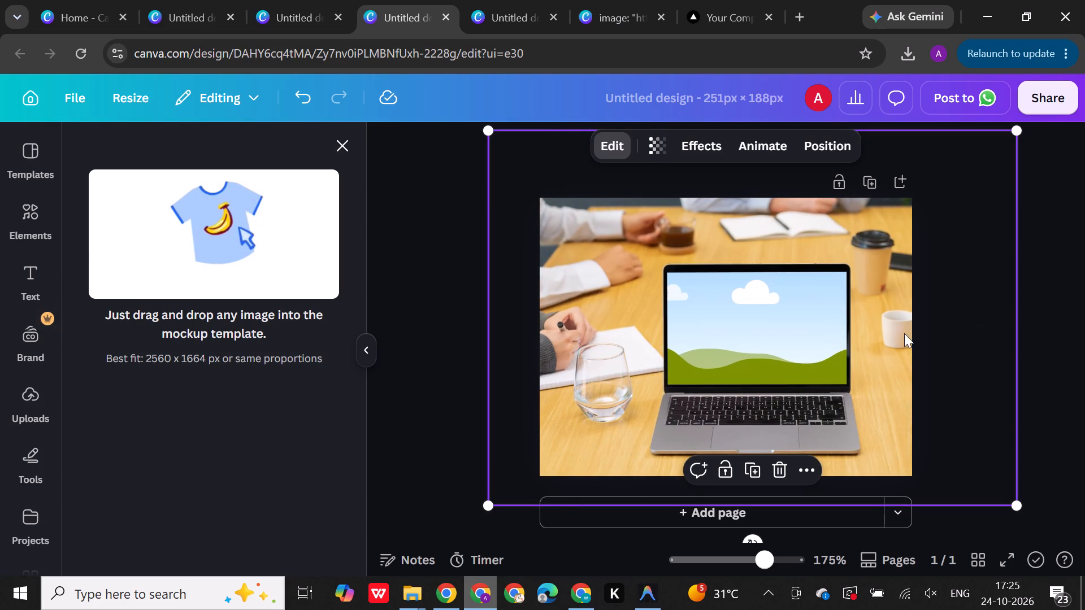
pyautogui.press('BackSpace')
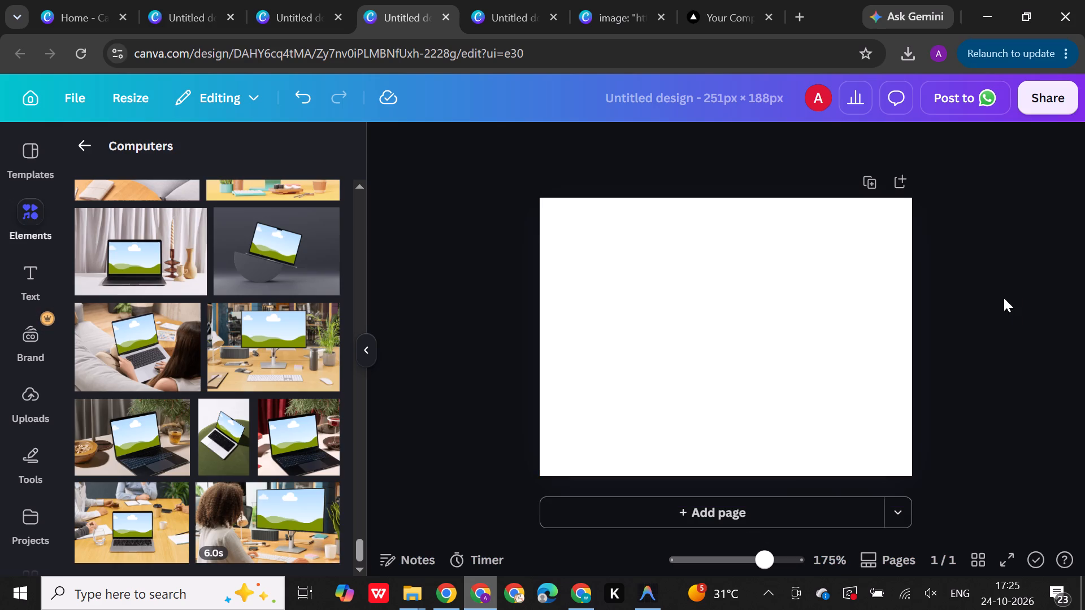
# Browse the Tablets & TV mockup collection in Elements for a device scene that suits the blank page.
pyautogui.click(84, 147)
pyautogui.scroll(-8, 250, 384)
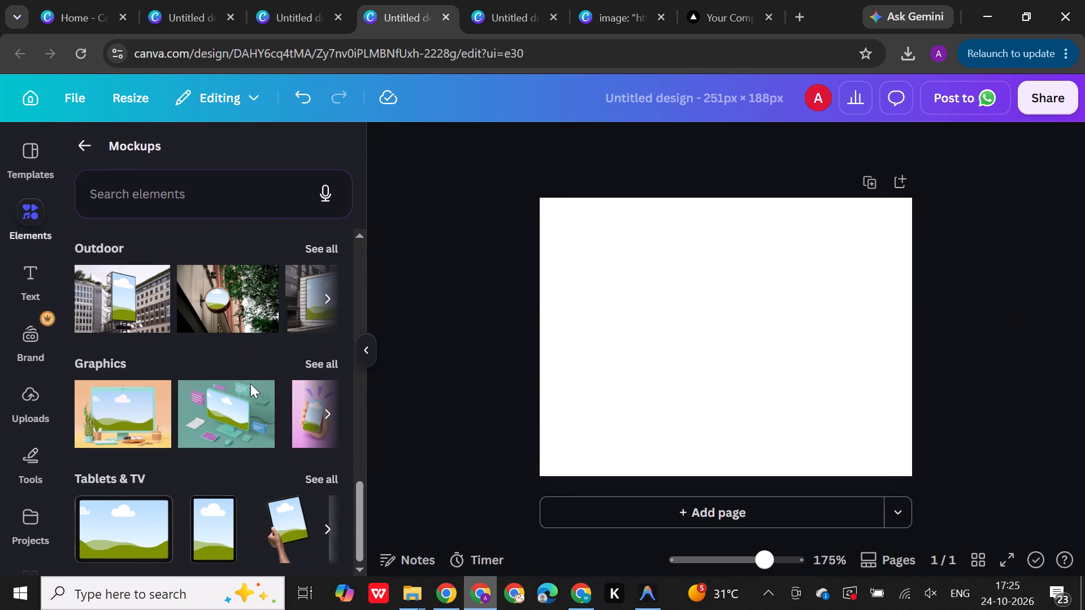
pyautogui.scroll(-3, 250, 384)
pyautogui.click(322, 476)
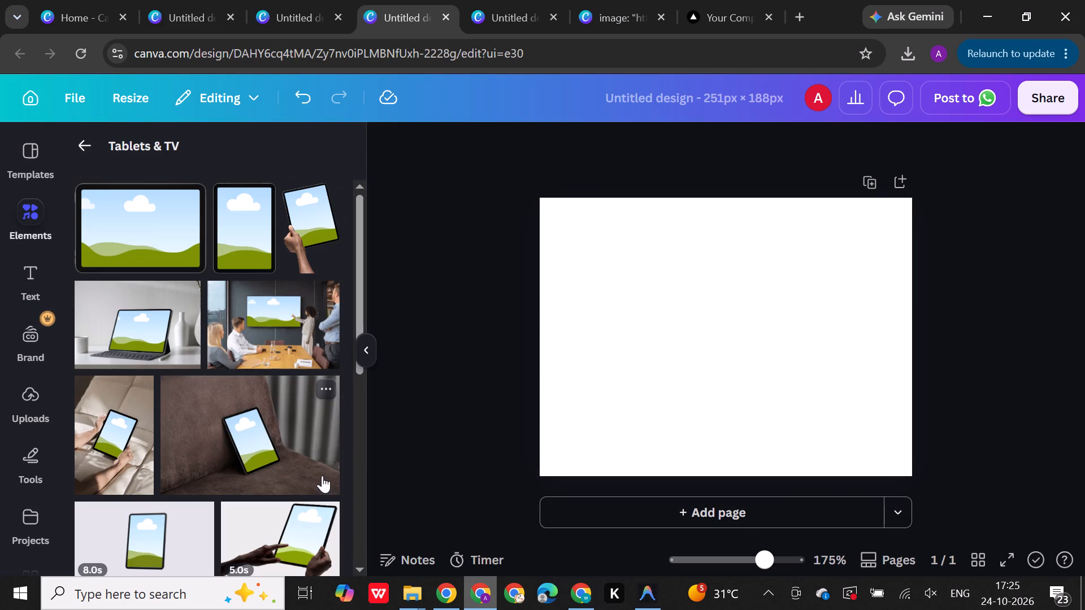
pyautogui.scroll(-1, 259, 477)
pyautogui.scroll(-2, 200, 411)
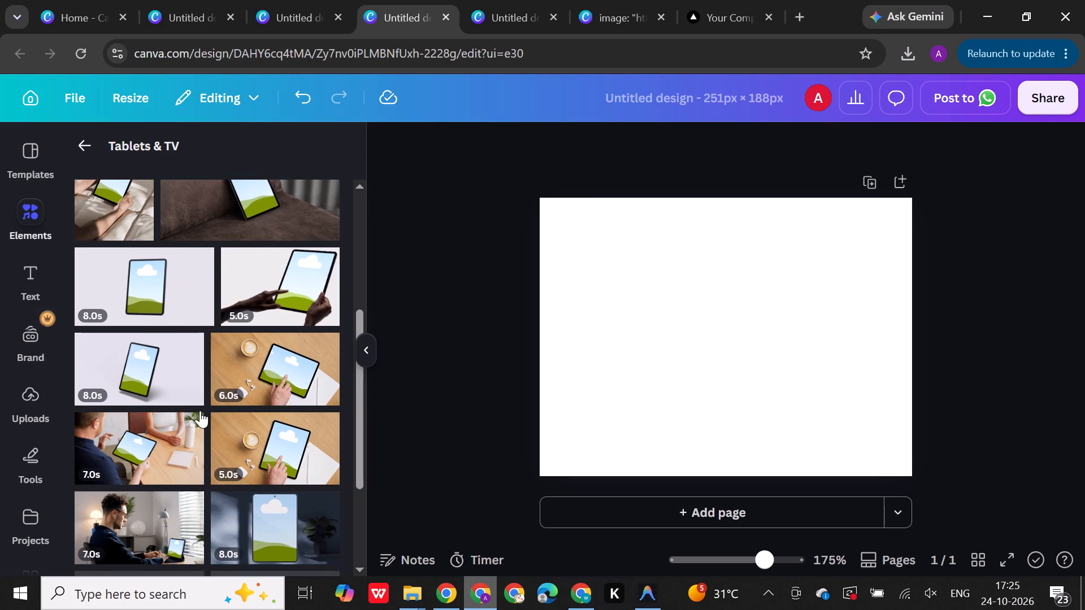
pyautogui.scroll(-1, 200, 411)
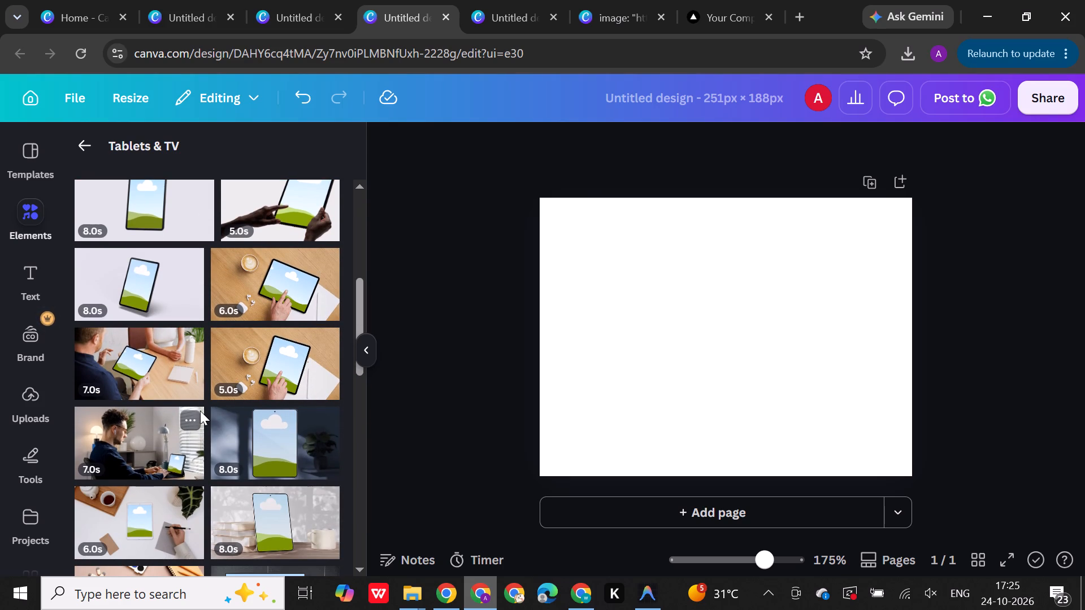
pyautogui.scroll(-8, 196, 433)
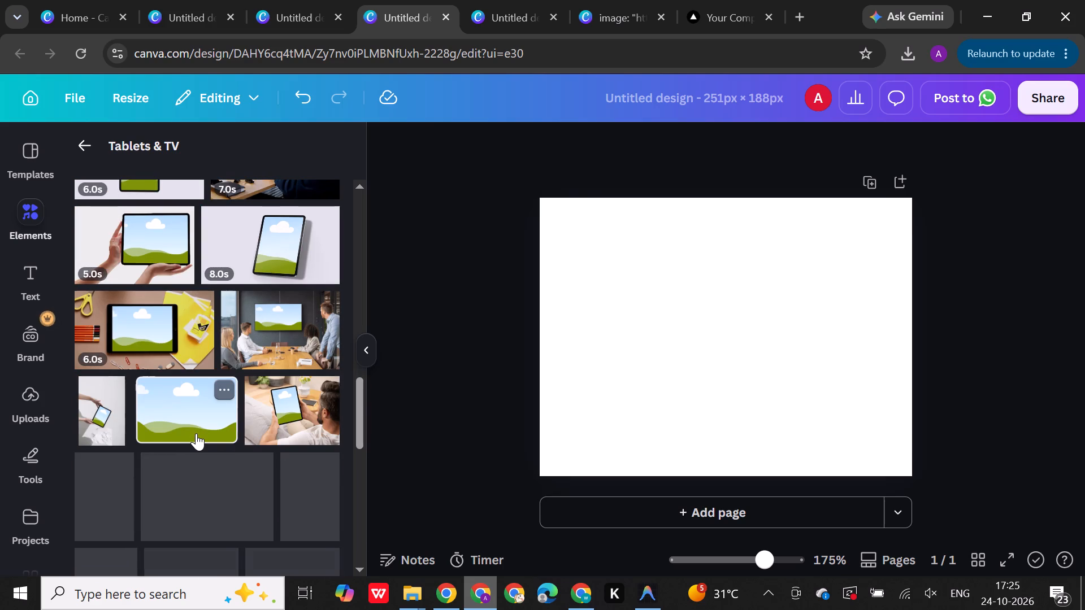
pyautogui.scroll(-2, 196, 433)
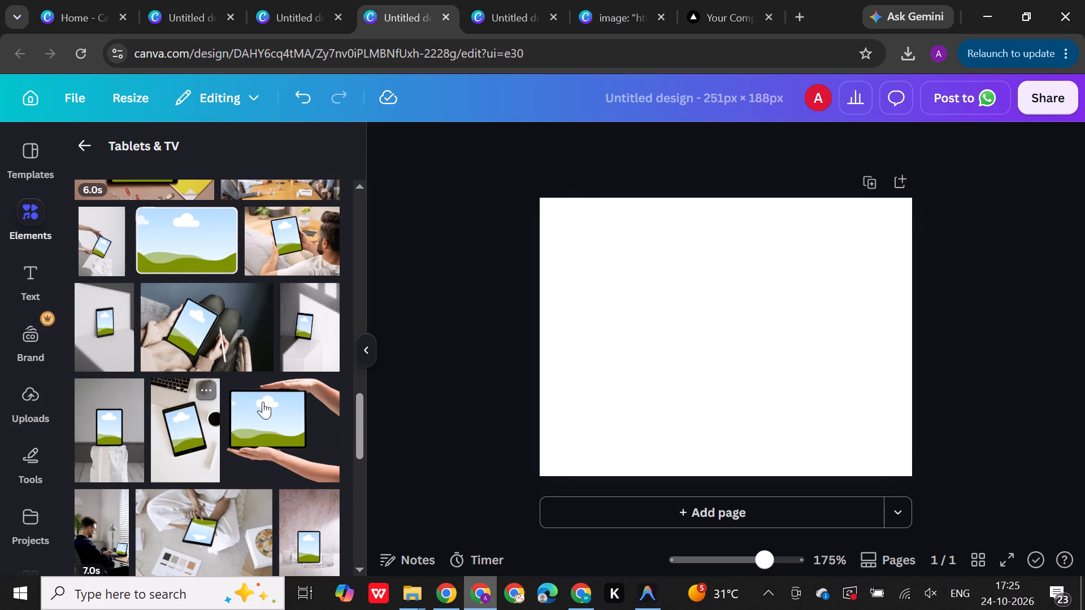
pyautogui.scroll(-4, 235, 455)
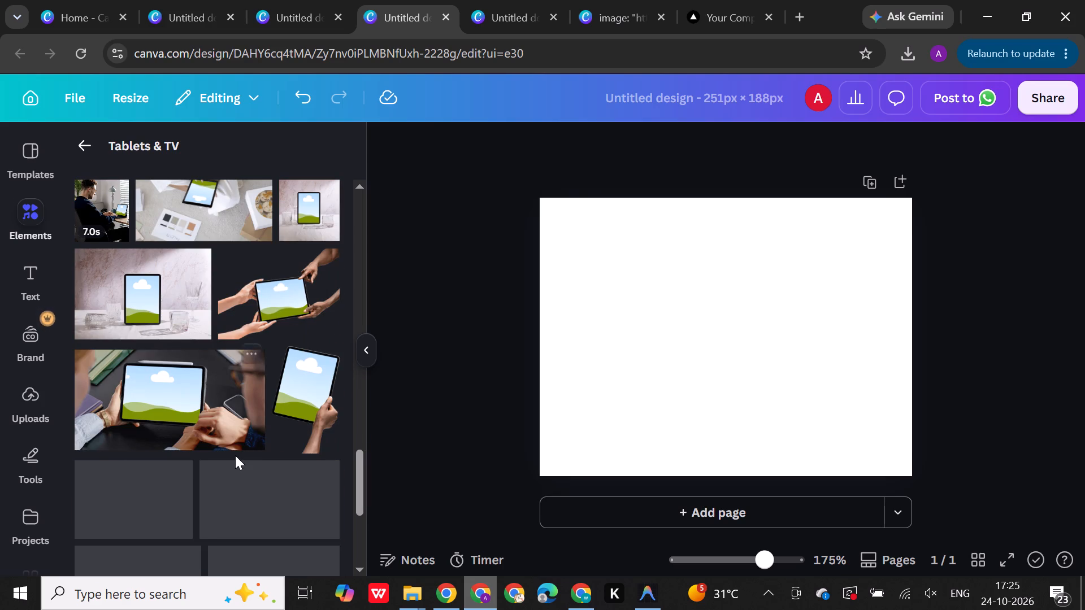
pyautogui.scroll(-2, 235, 455)
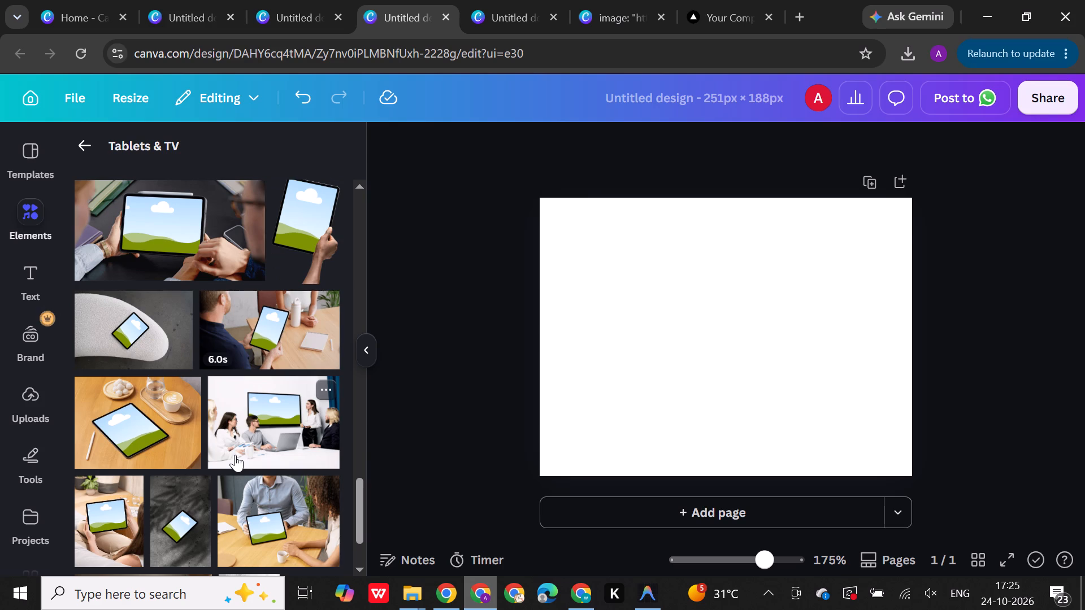
pyautogui.scroll(-1, 235, 455)
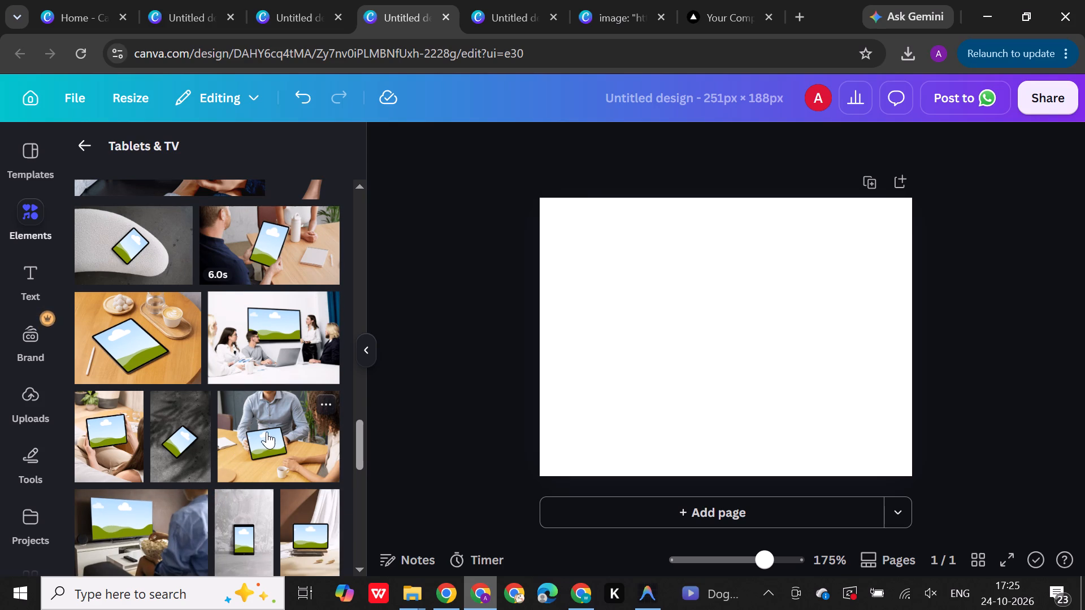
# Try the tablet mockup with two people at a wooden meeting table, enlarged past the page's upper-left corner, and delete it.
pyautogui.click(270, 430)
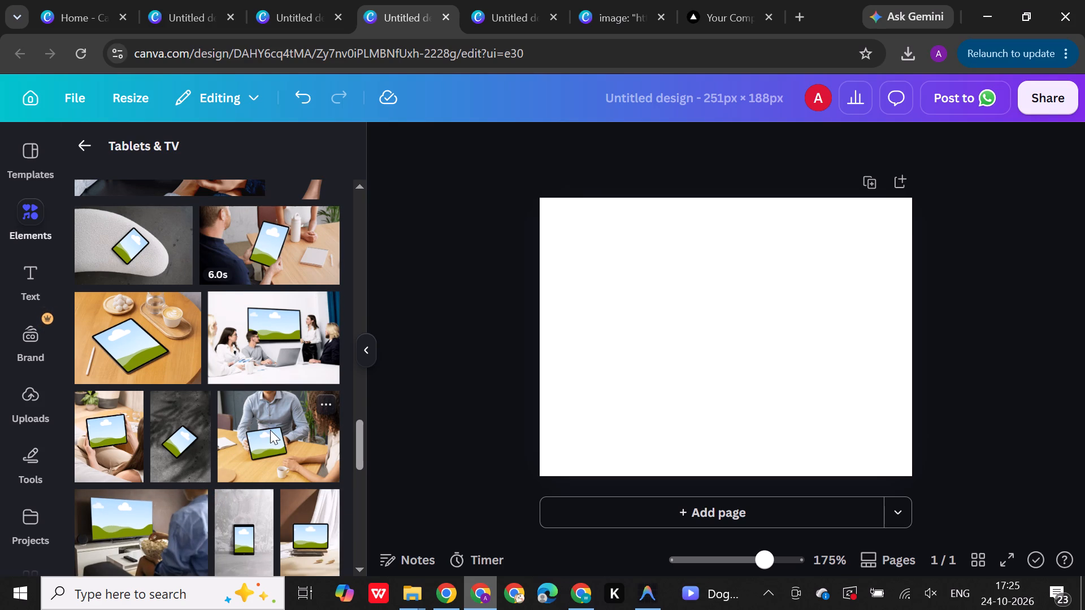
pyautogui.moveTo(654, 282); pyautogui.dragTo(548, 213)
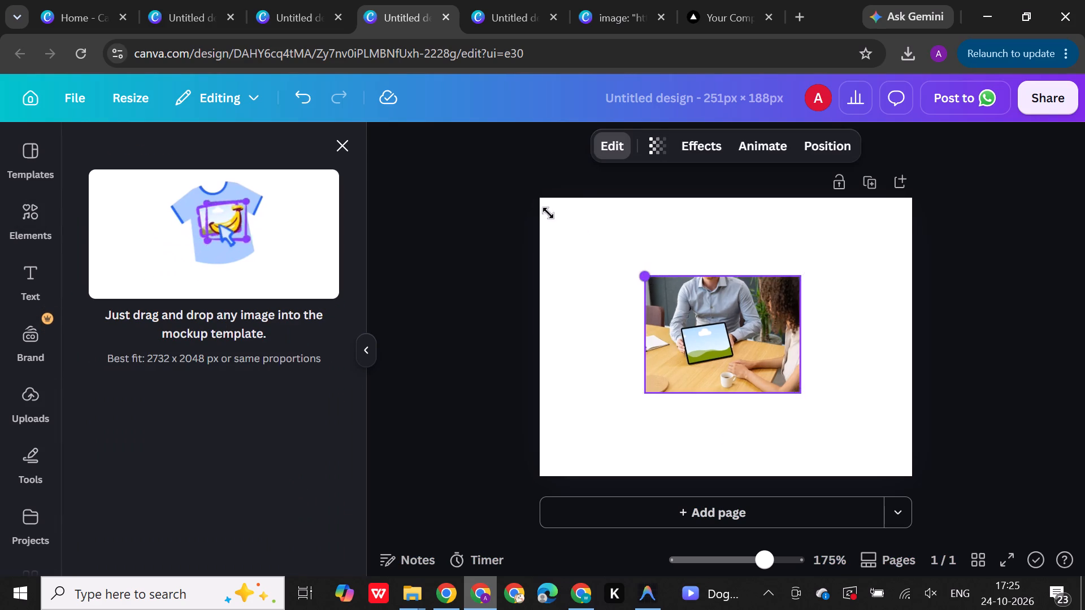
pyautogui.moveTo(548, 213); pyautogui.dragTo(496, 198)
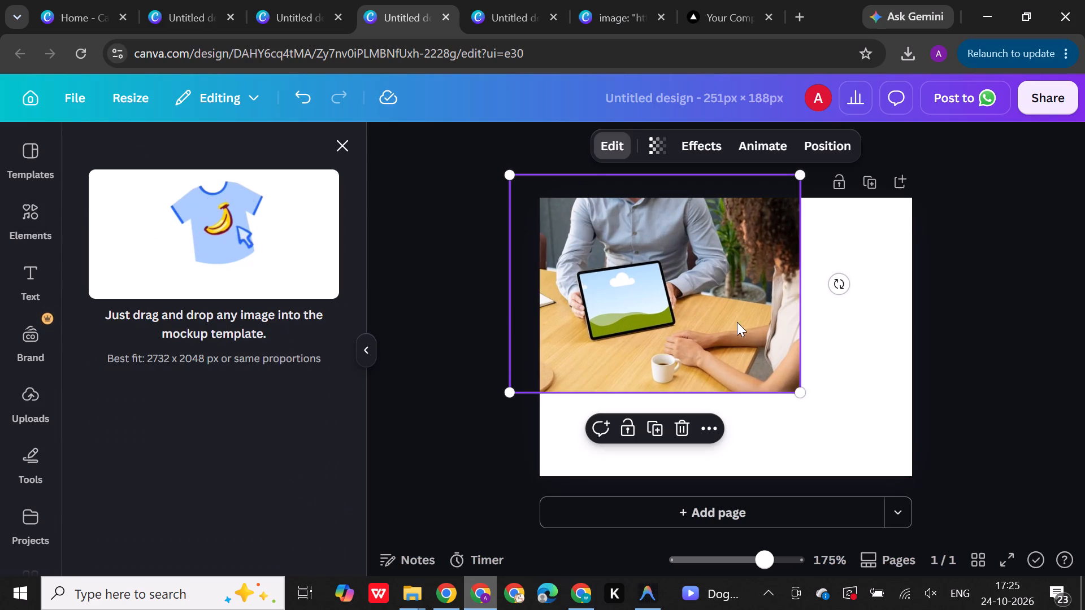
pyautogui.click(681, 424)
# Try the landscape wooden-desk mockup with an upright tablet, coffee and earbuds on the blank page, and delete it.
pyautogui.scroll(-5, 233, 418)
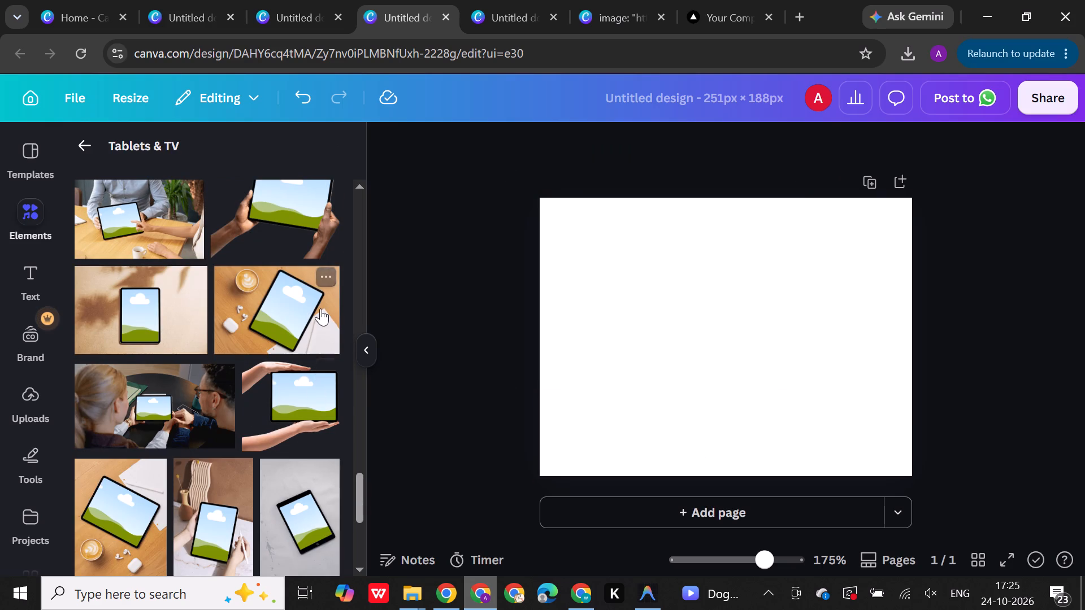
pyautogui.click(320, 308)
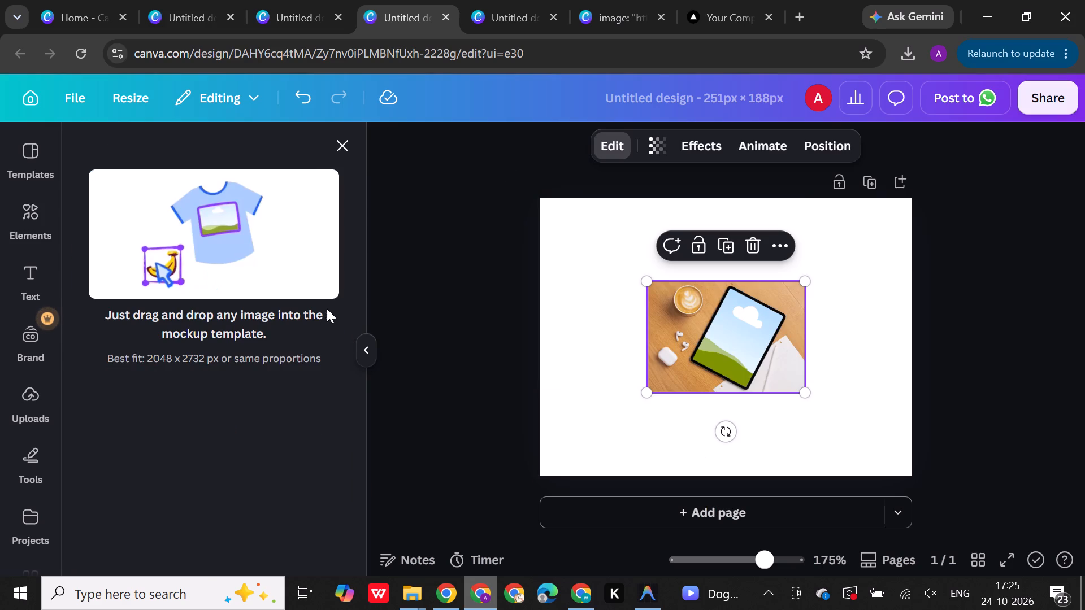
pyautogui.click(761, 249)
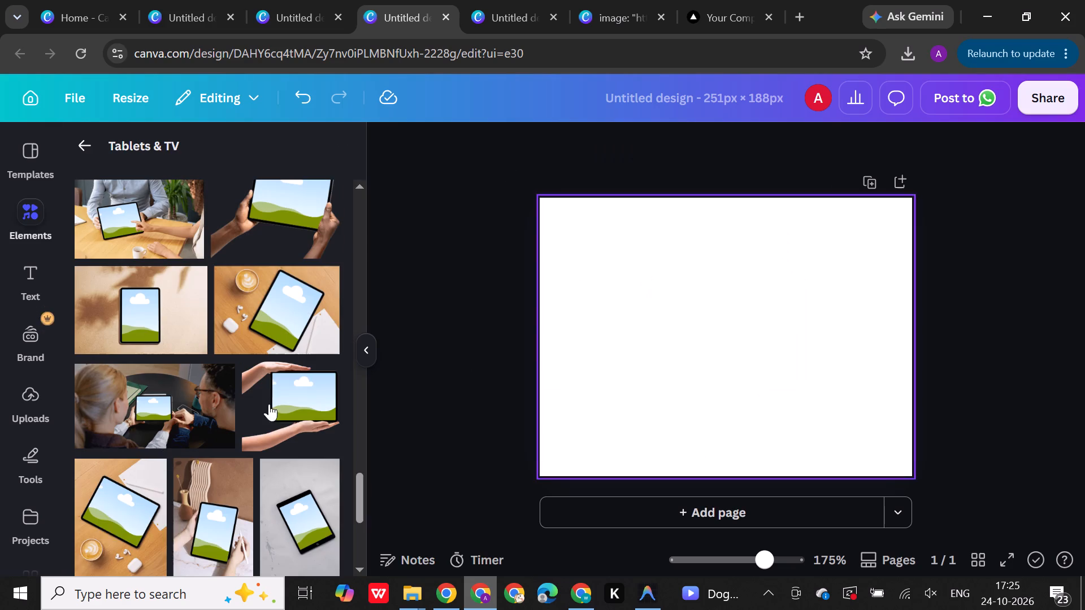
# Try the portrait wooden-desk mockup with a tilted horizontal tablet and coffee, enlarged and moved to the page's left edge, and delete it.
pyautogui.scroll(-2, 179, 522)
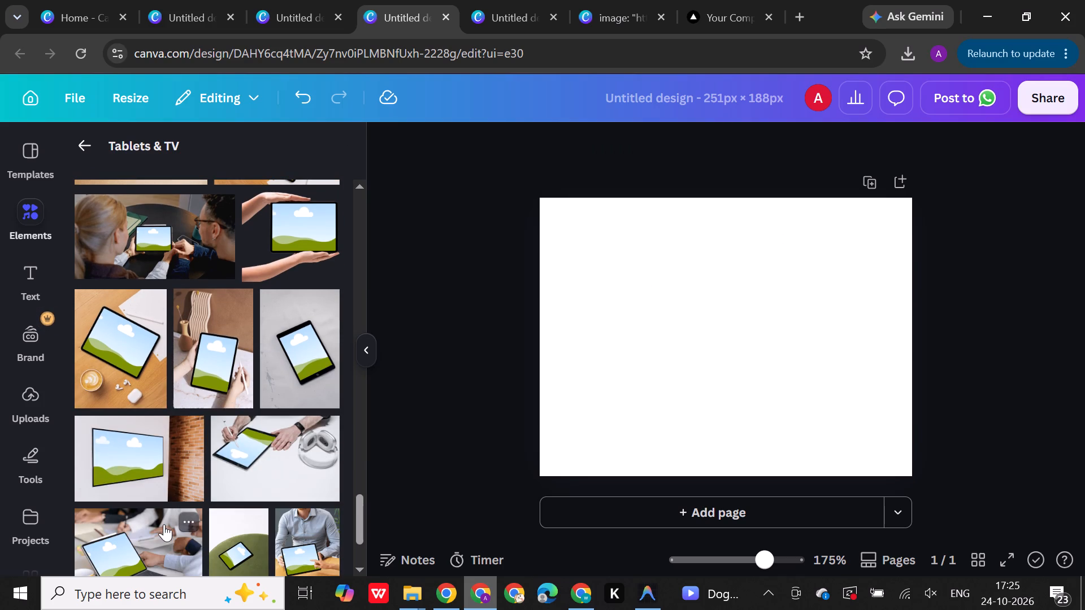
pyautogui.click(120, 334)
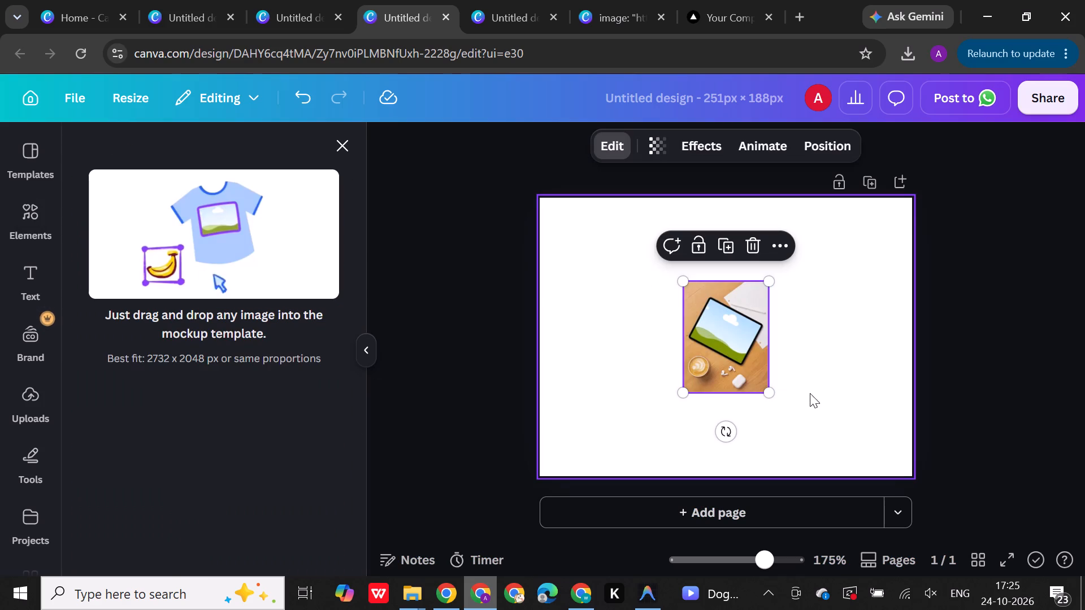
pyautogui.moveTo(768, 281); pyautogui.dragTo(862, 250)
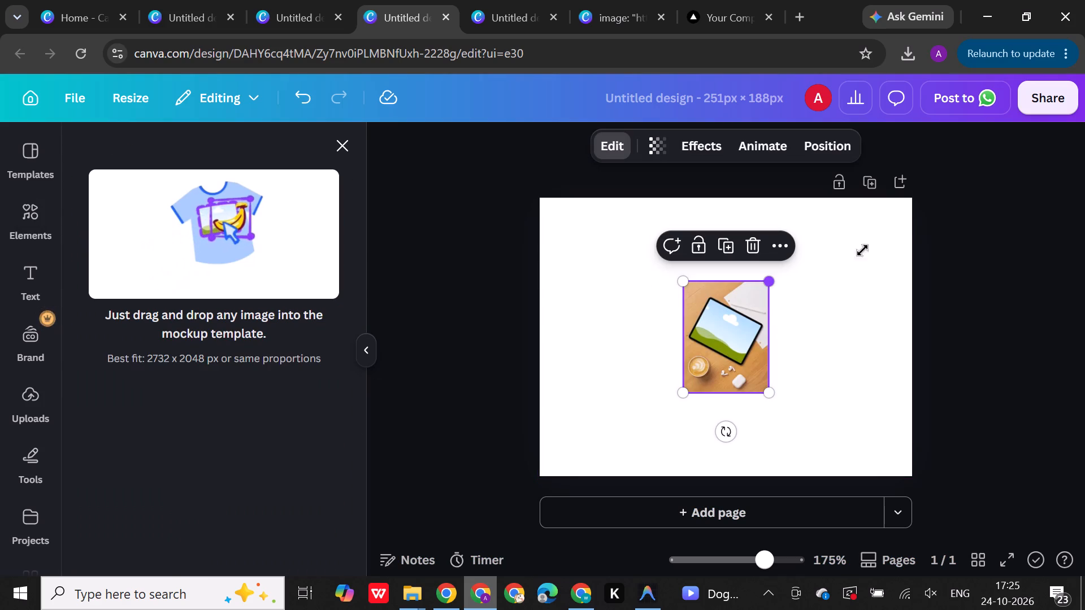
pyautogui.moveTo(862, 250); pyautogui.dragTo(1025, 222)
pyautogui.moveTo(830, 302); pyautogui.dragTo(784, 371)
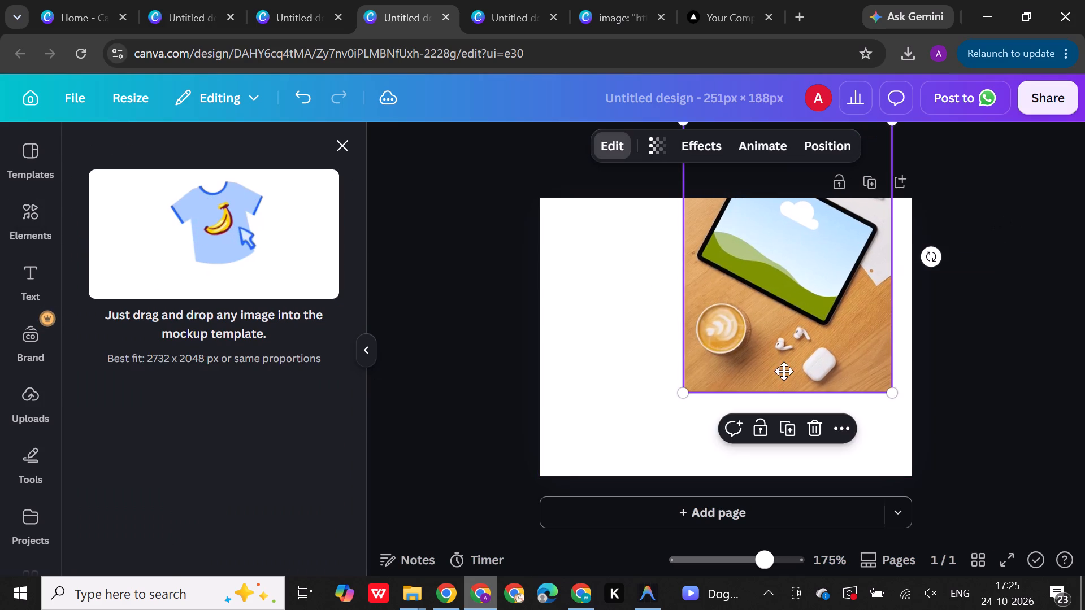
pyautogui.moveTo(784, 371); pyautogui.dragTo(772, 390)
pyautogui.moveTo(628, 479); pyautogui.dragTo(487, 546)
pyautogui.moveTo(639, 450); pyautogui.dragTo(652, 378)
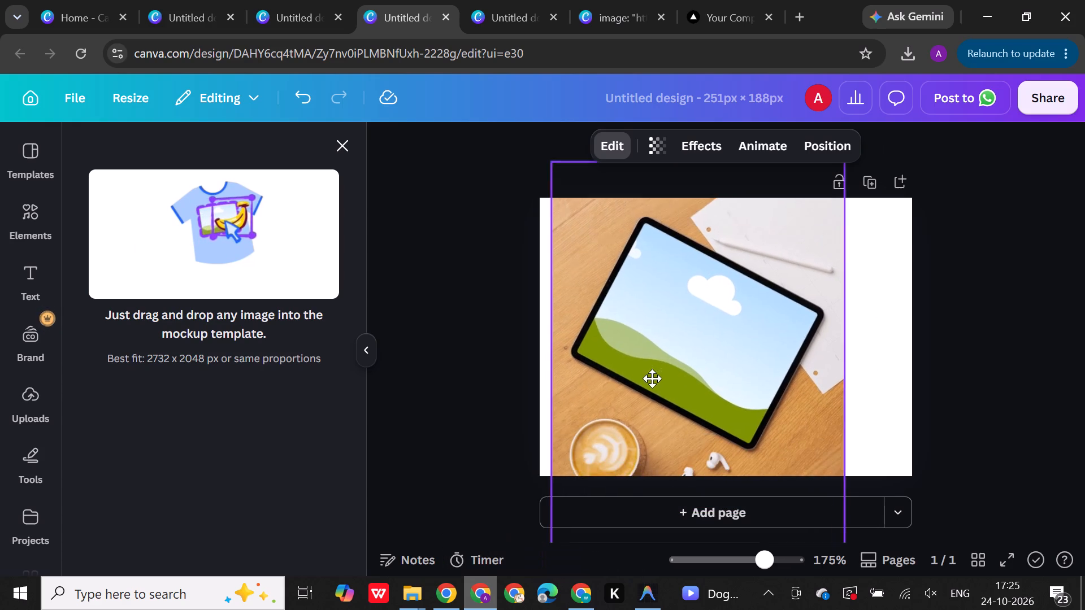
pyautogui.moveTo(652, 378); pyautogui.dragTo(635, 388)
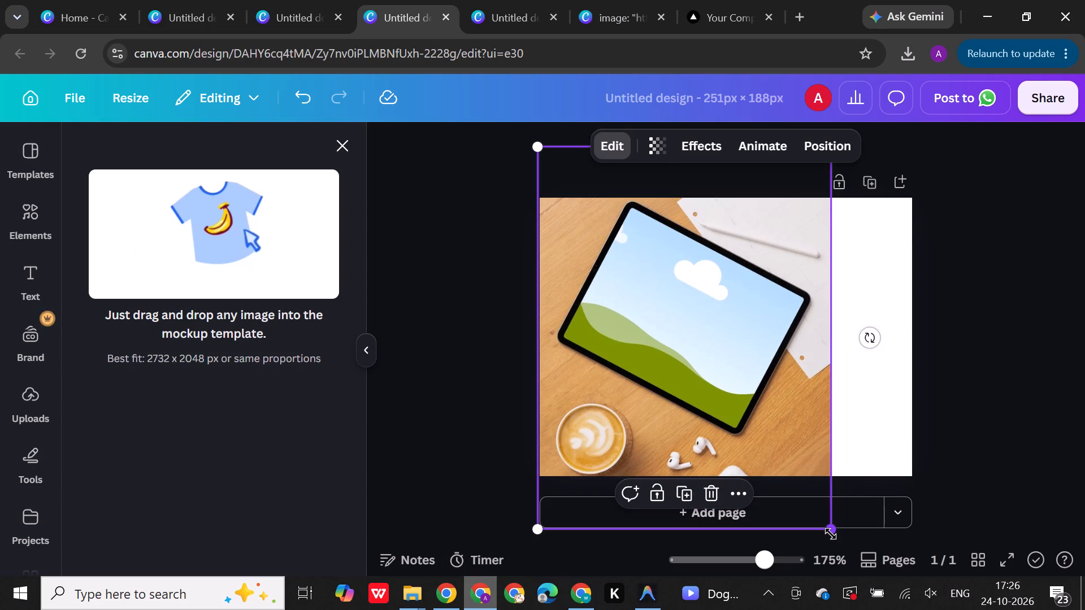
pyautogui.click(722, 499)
# Browse the rest of the Tablets & TV collection for another tablet or screen scene.
pyautogui.scroll(-4, 275, 436)
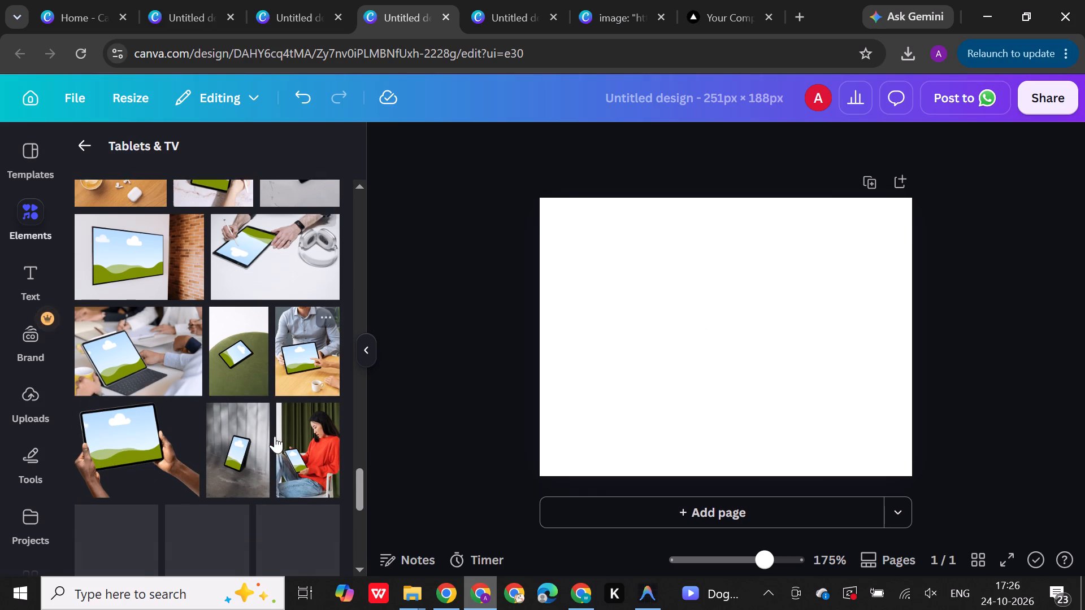
pyautogui.scroll(-3, 275, 436)
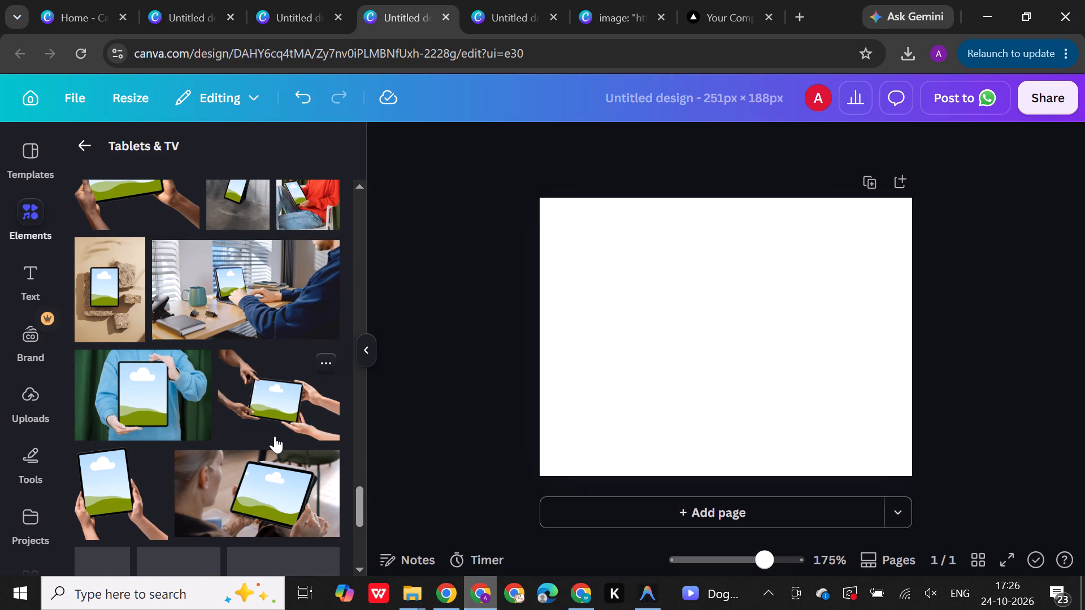
pyautogui.scroll(-1, 276, 435)
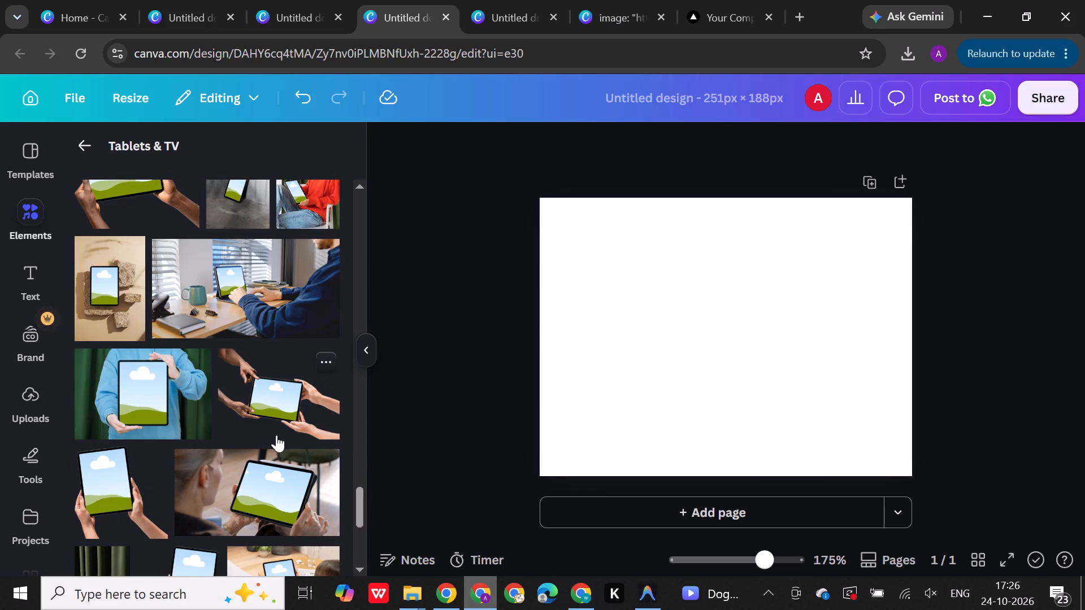
pyautogui.scroll(-3, 276, 435)
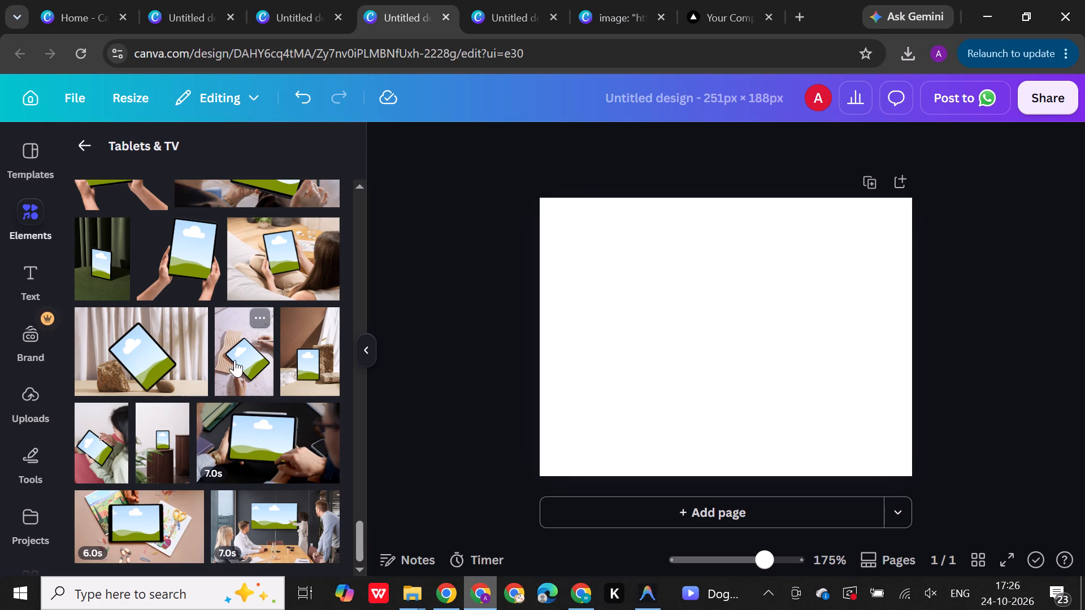
pyautogui.scroll(-4, 235, 360)
pyautogui.scroll(-5, 222, 512)
pyautogui.scroll(4, 222, 512)
pyautogui.scroll(-6, 222, 512)
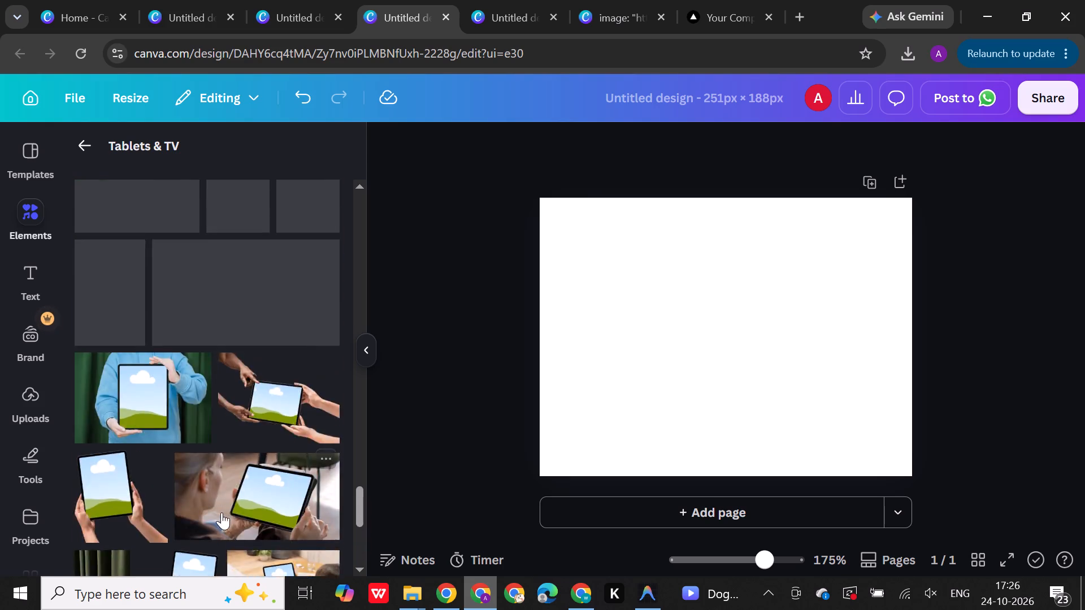
pyautogui.scroll(6, 222, 509)
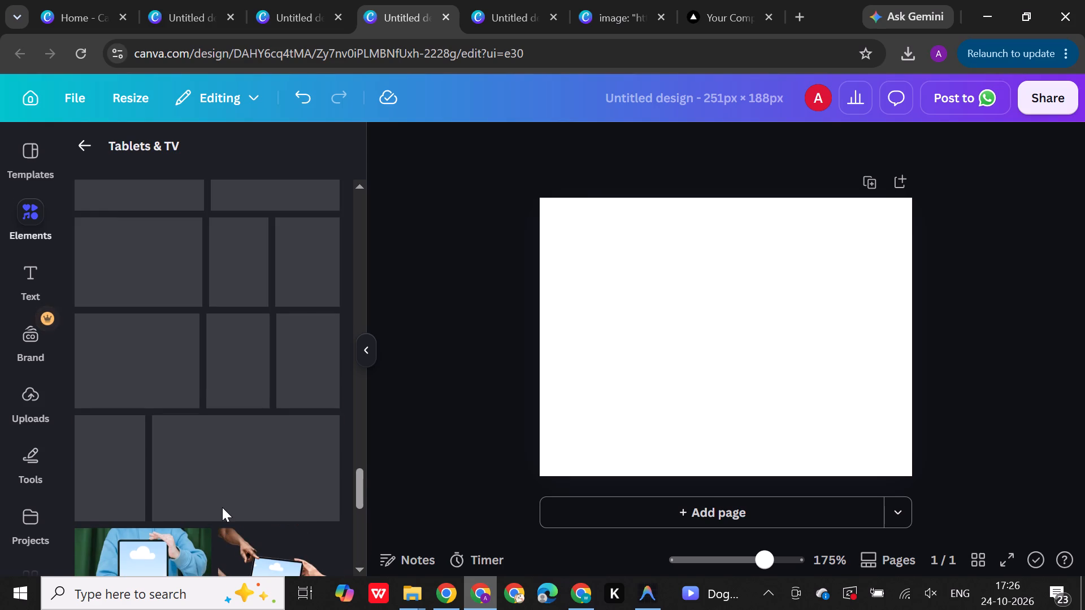
pyautogui.scroll(-7, 222, 507)
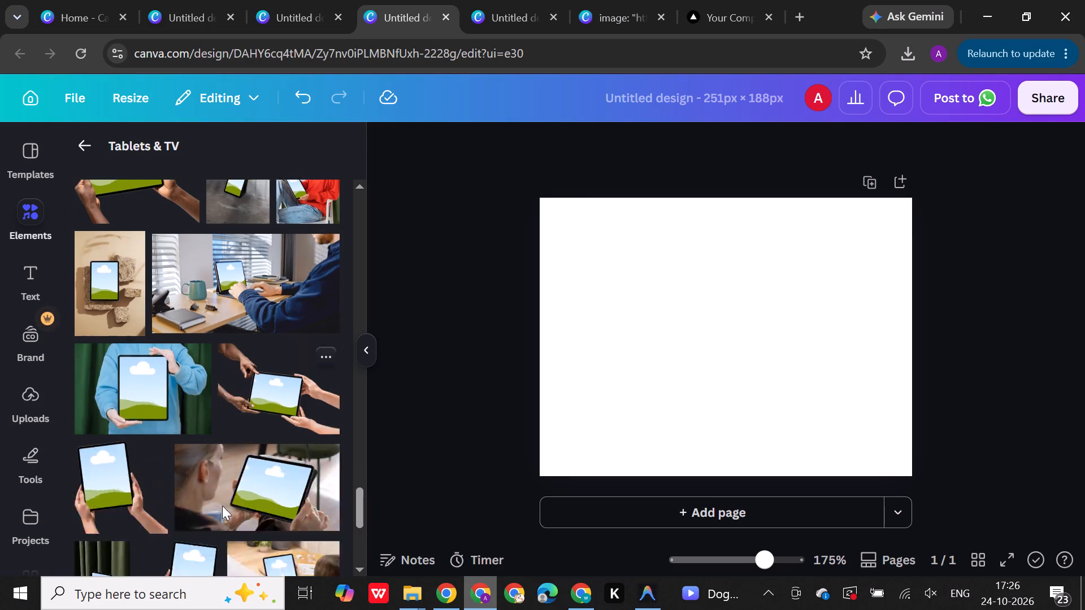
pyautogui.scroll(-4, 222, 506)
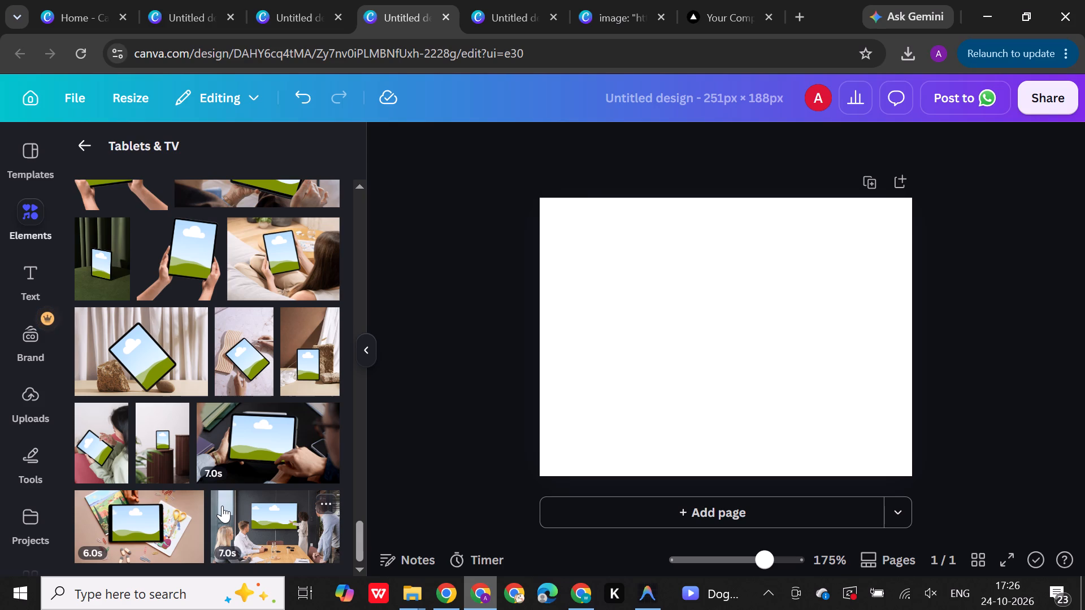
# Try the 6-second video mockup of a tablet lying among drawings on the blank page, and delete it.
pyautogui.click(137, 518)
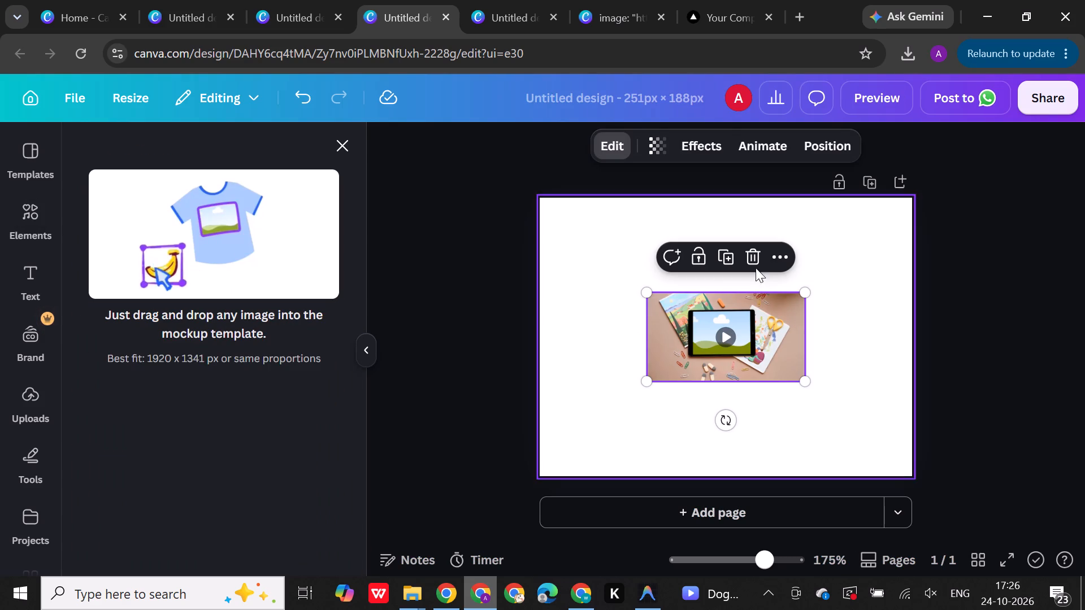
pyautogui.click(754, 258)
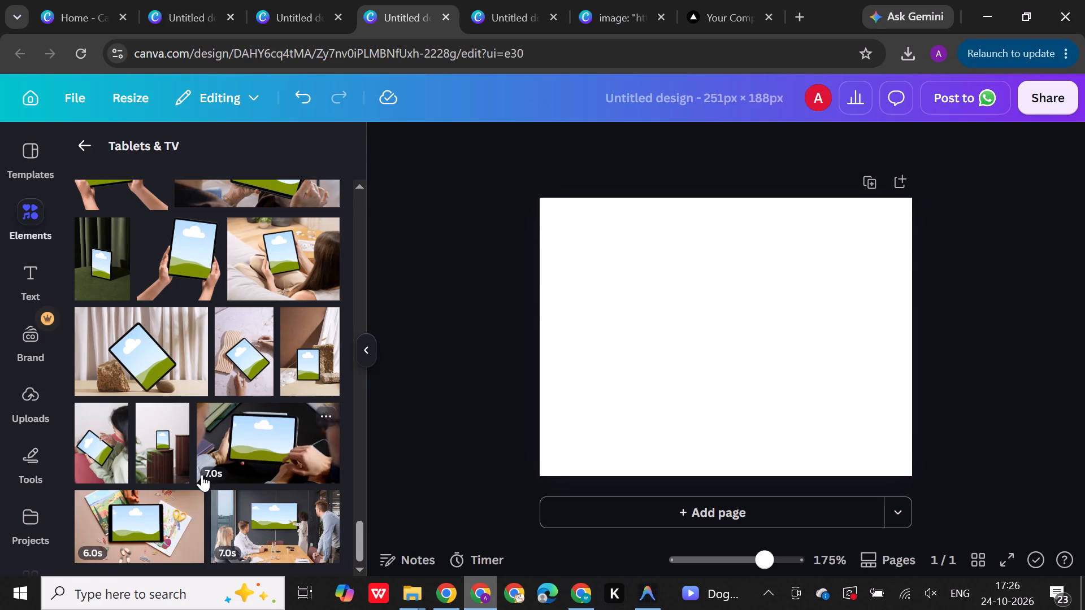
# Add the over-the-shoulder mockup of a person holding a tilted horizontal tablet, enlarged and shifted so the tablet fills the blank page.
pyautogui.scroll(3, 202, 474)
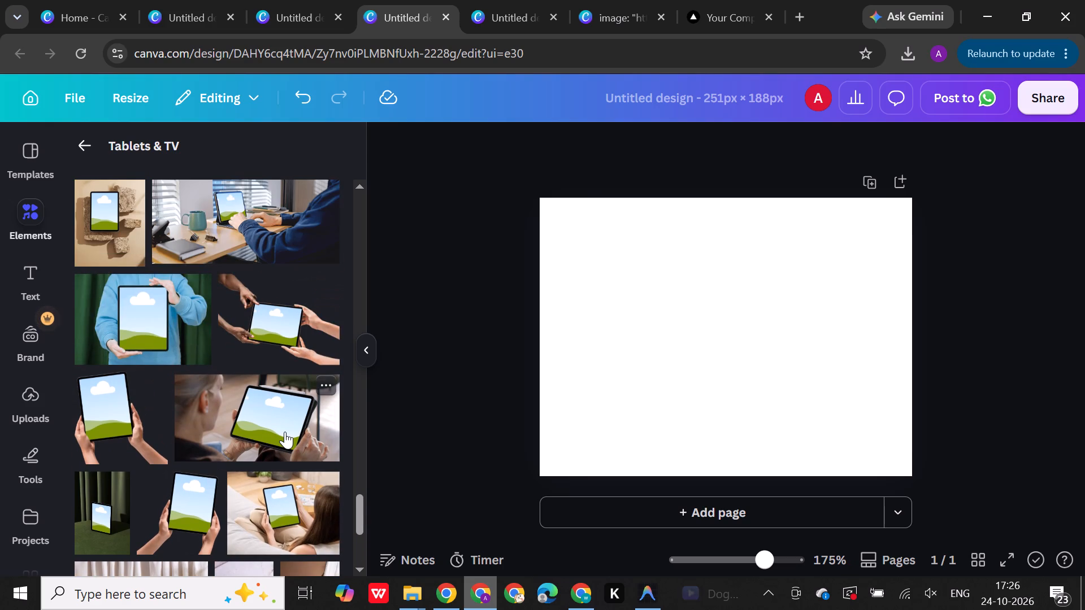
pyautogui.click(277, 433)
pyautogui.moveTo(723, 365); pyautogui.dragTo(630, 281)
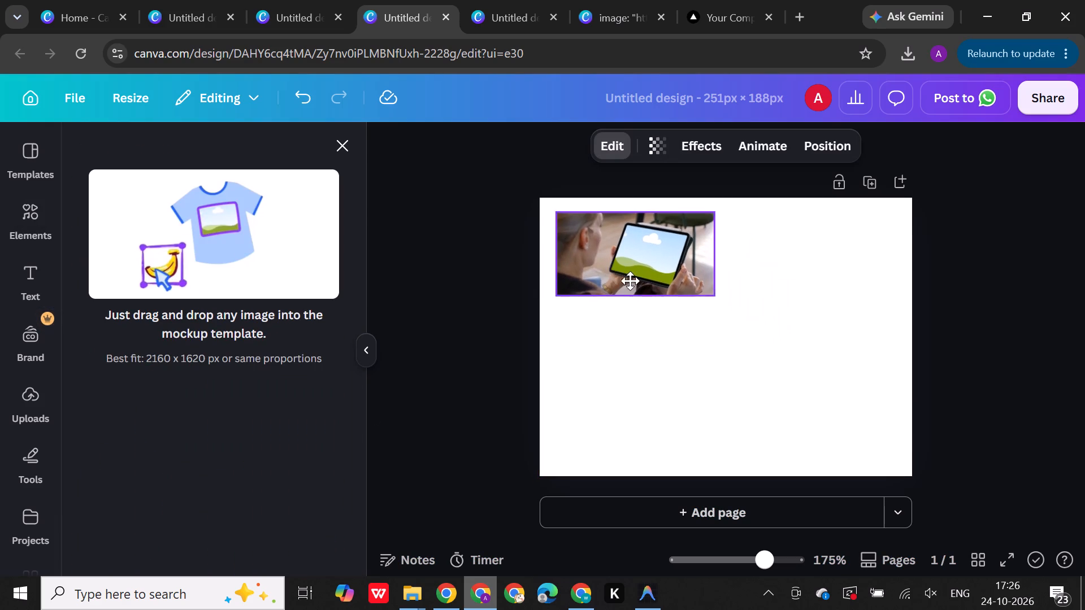
pyautogui.moveTo(630, 281); pyautogui.dragTo(619, 268)
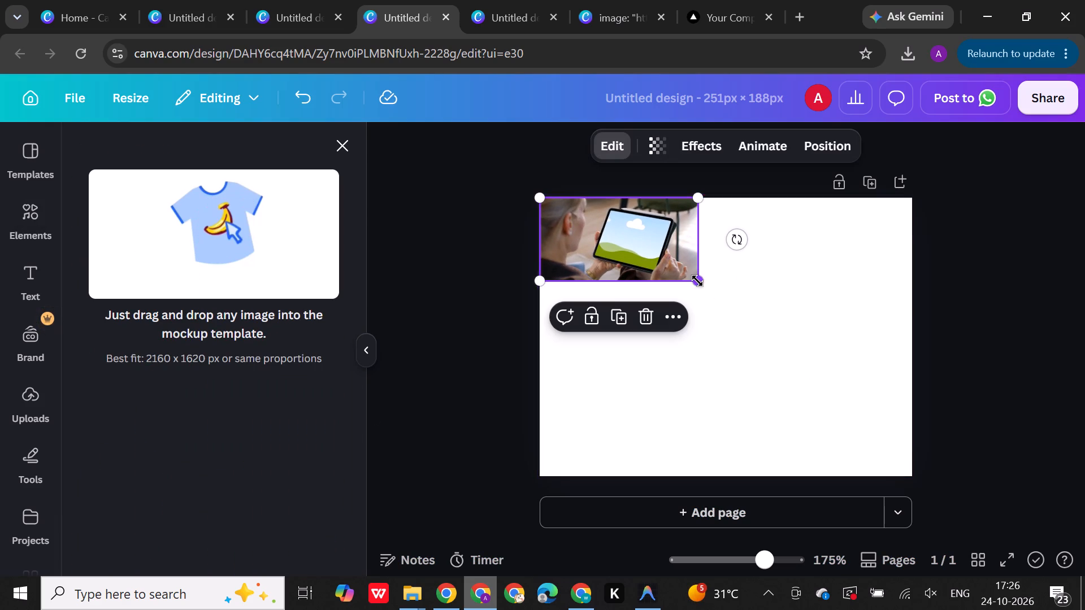
pyautogui.moveTo(697, 281); pyautogui.dragTo(918, 554)
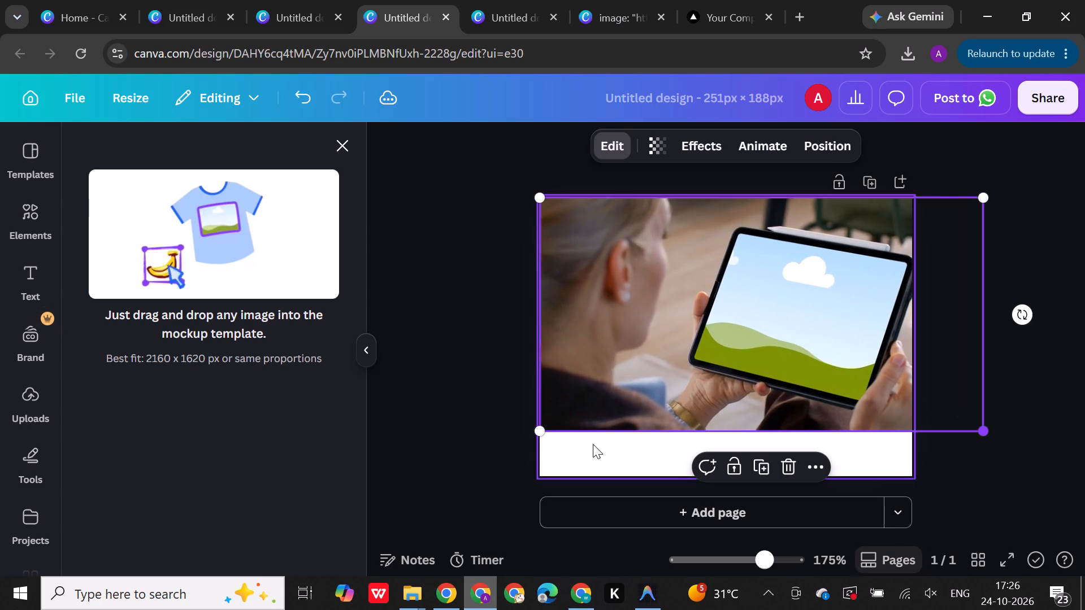
pyautogui.moveTo(539, 432); pyautogui.dragTo(437, 509)
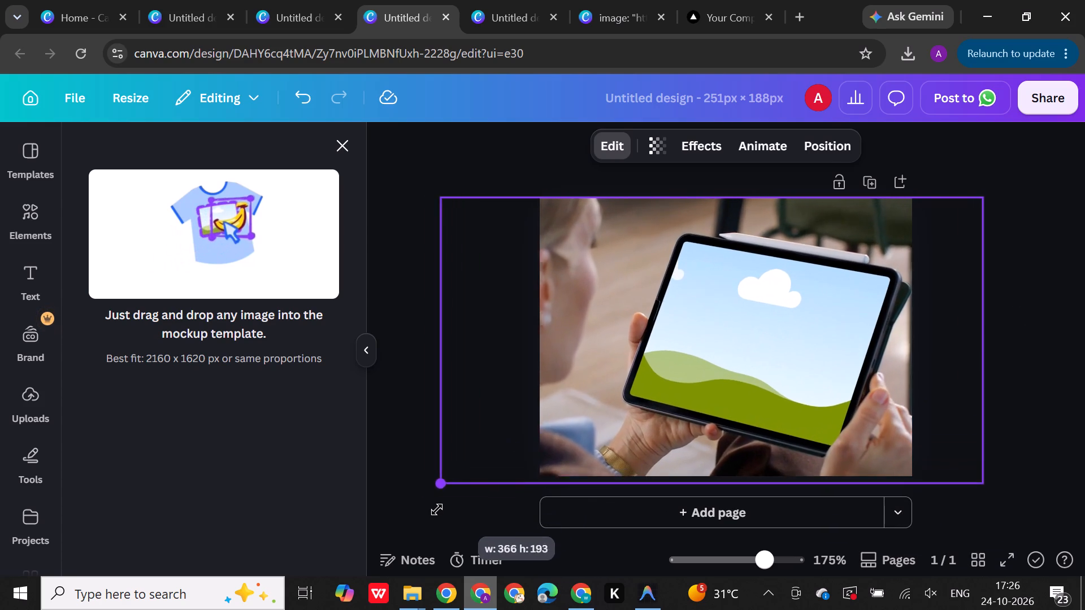
pyautogui.moveTo(437, 509); pyautogui.dragTo(434, 510)
pyautogui.moveTo(758, 406); pyautogui.dragTo(728, 396)
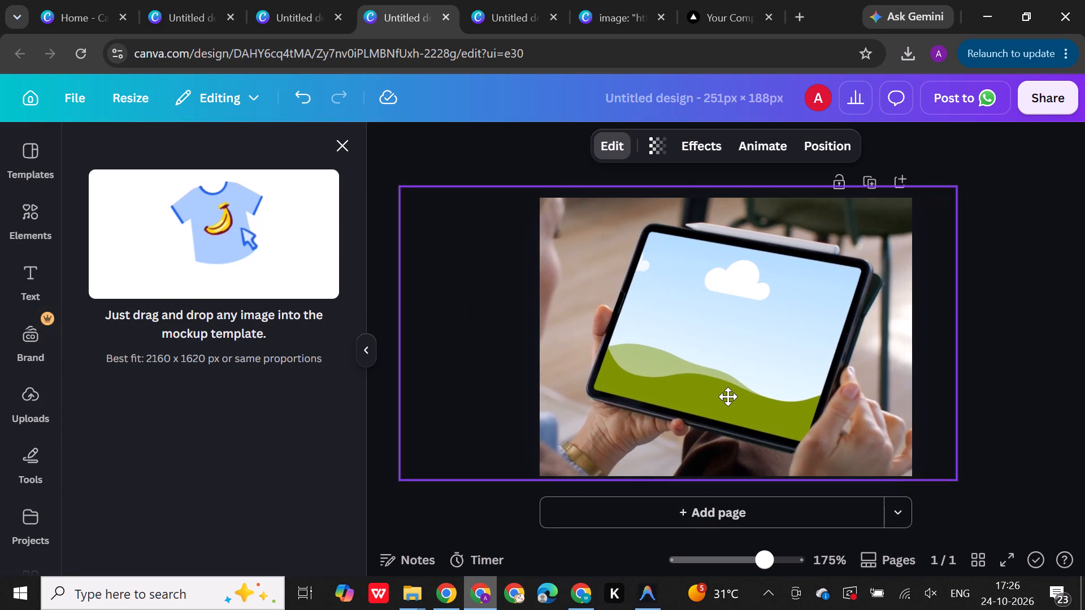
pyautogui.moveTo(728, 396); pyautogui.dragTo(727, 397)
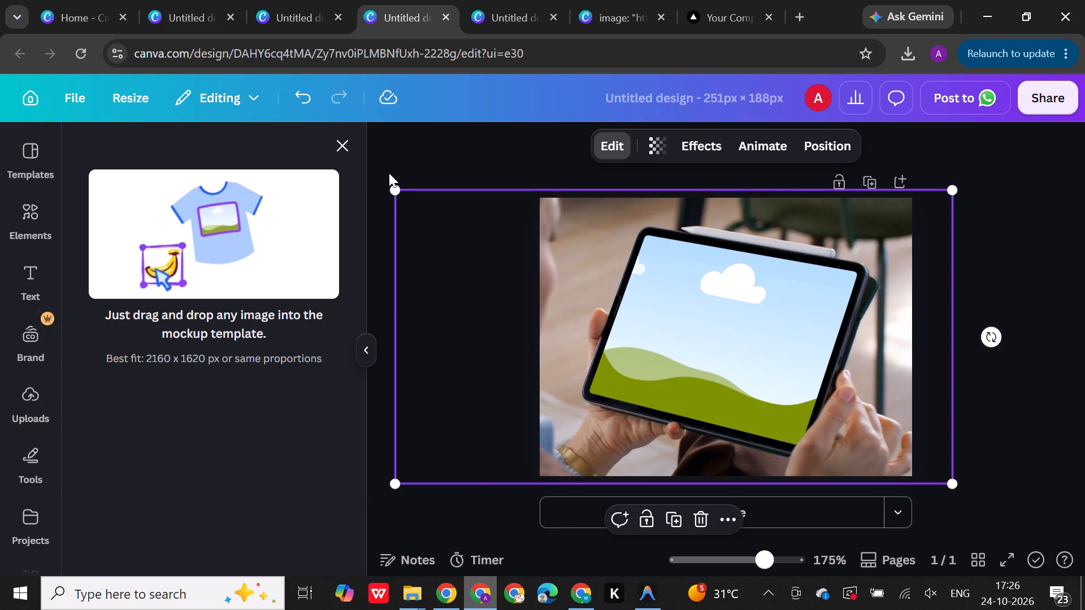
pyautogui.moveTo(401, 192); pyautogui.dragTo(371, 182)
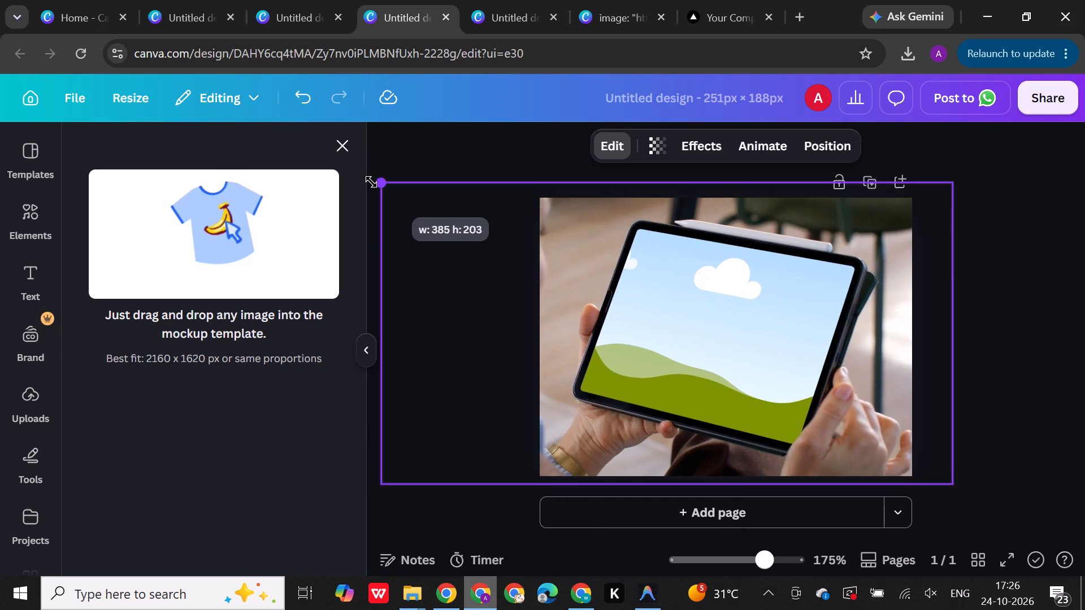
pyautogui.moveTo(371, 182); pyautogui.dragTo(364, 180)
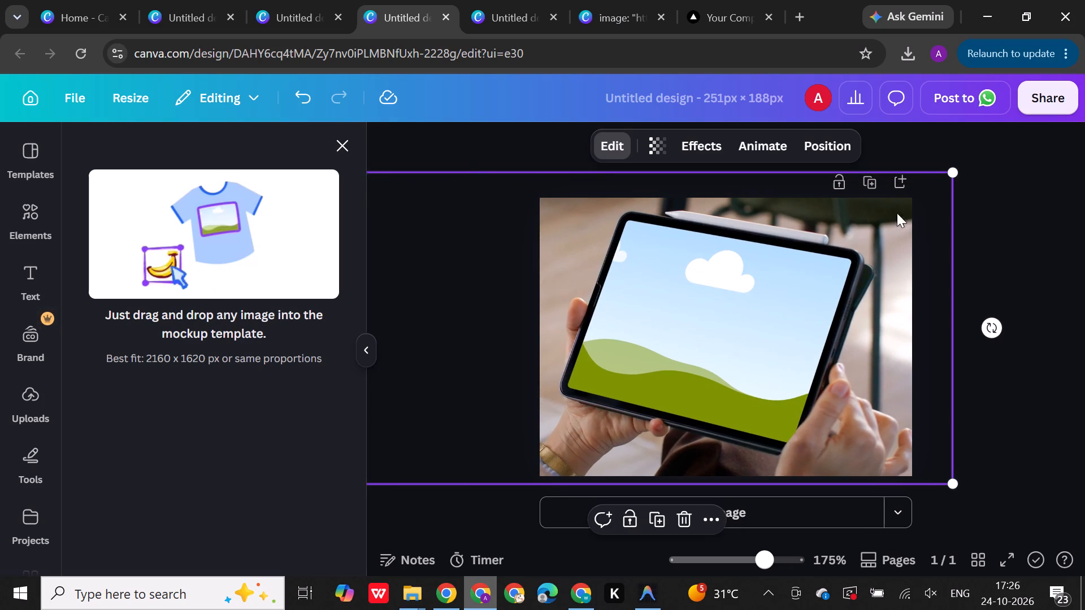
pyautogui.click(1018, 203)
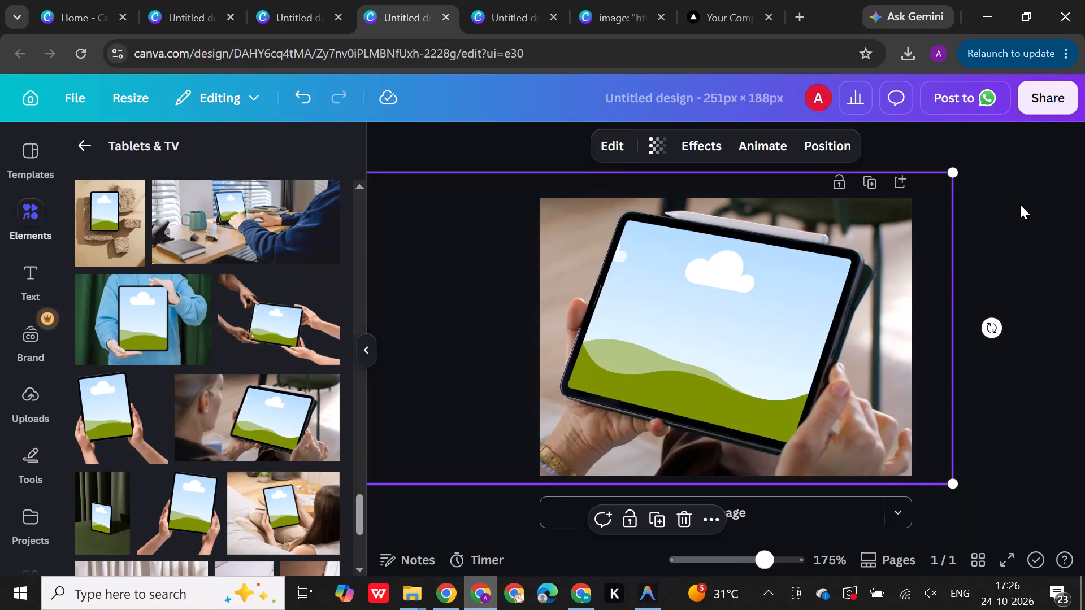
pyautogui.click(1021, 205)
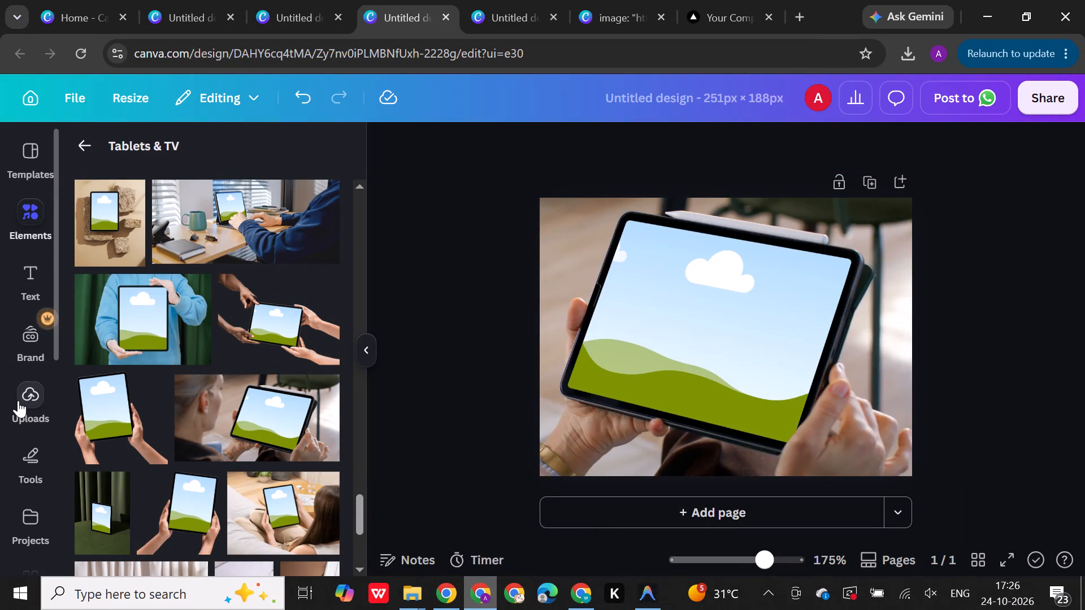
# Place the uploaded Shri Swaraa Multi Speciality Hospital website screenshot on the tablet mockup's screen.
pyautogui.click(18, 400)
pyautogui.moveTo(119, 384); pyautogui.dragTo(667, 356)
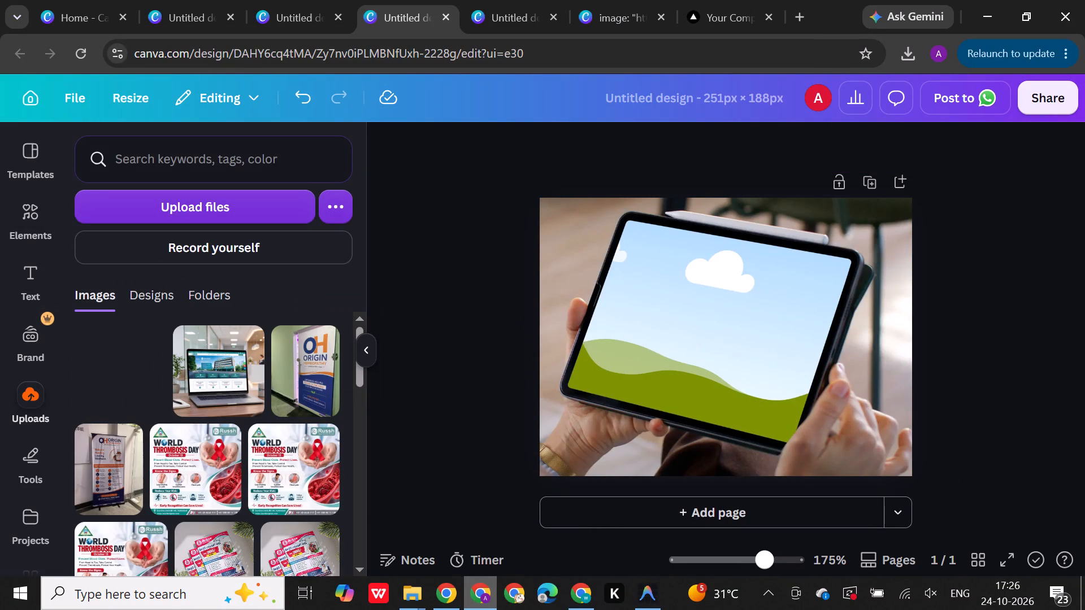
pyautogui.moveTo(667, 356); pyautogui.dragTo(724, 353)
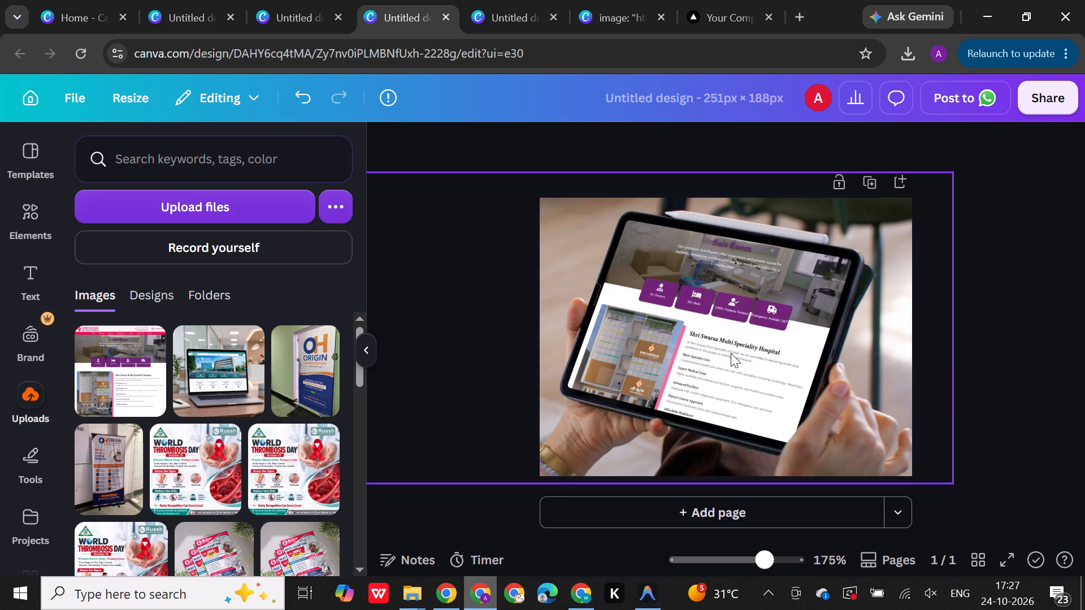
pyautogui.click(1026, 291)
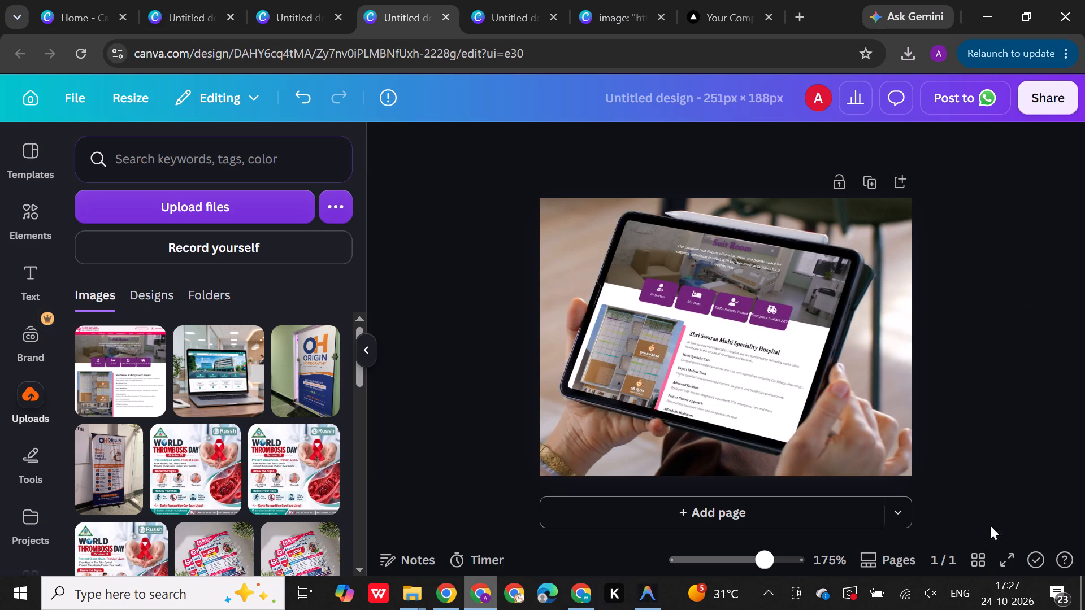
# Search Google for ricch hotels in a new browser tab.
pyautogui.click(801, 11)
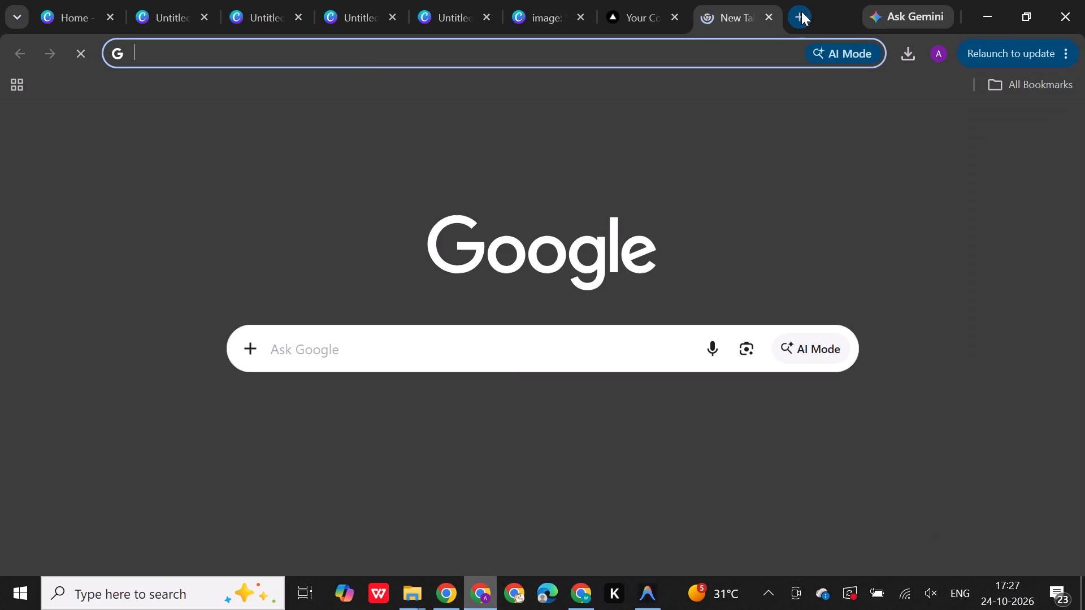
pyautogui.click(544, 47)
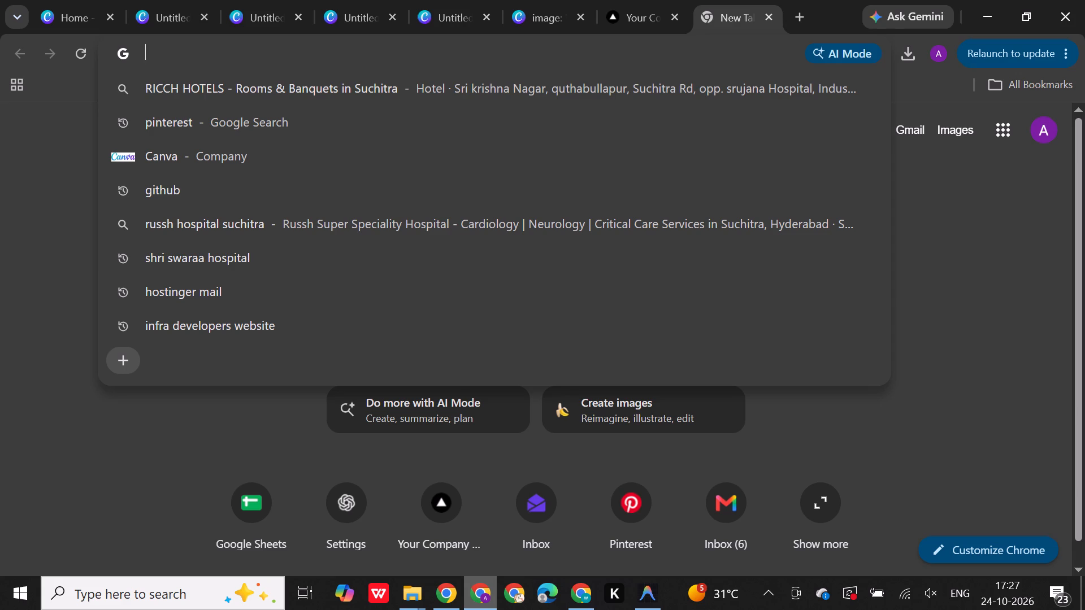
pyautogui.write('ricch')
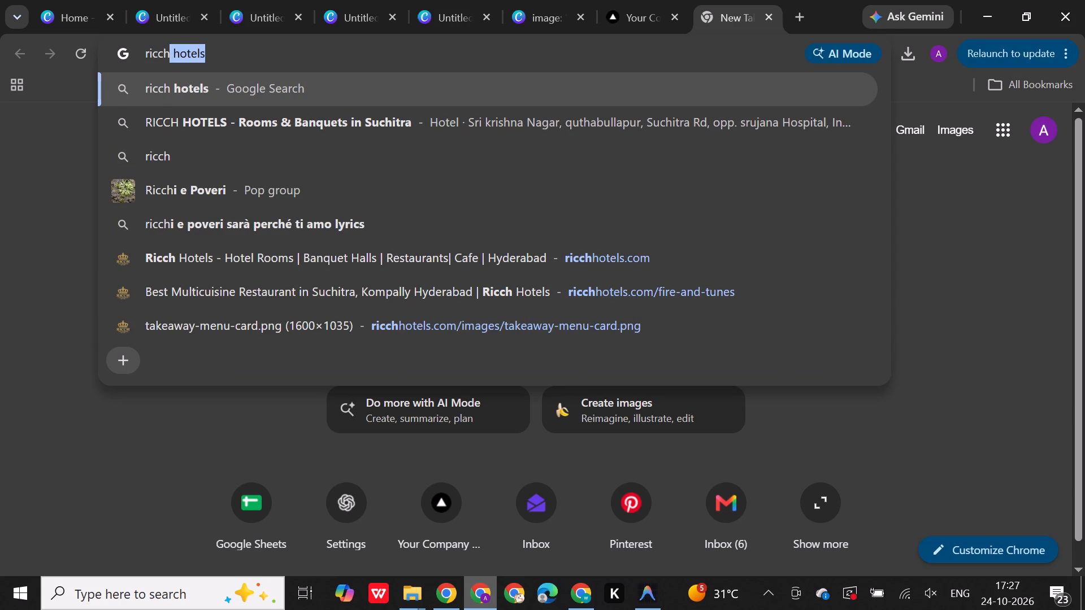
pyautogui.press('Return')
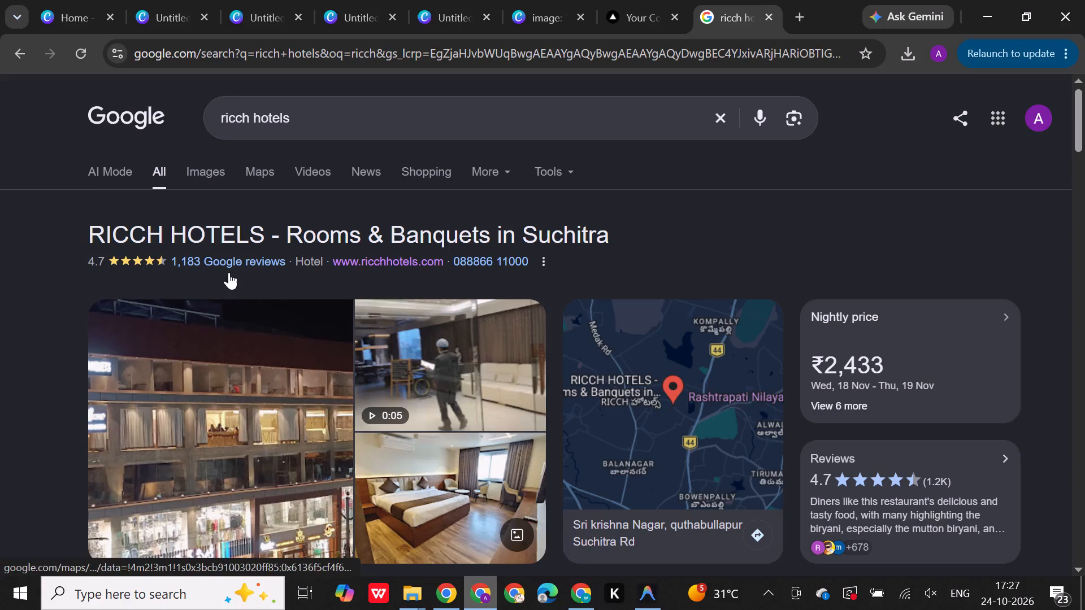
# Search for gvr infosystems private limited in another new browser tab and open the GVR Infosystems website.
pyautogui.click(798, 24)
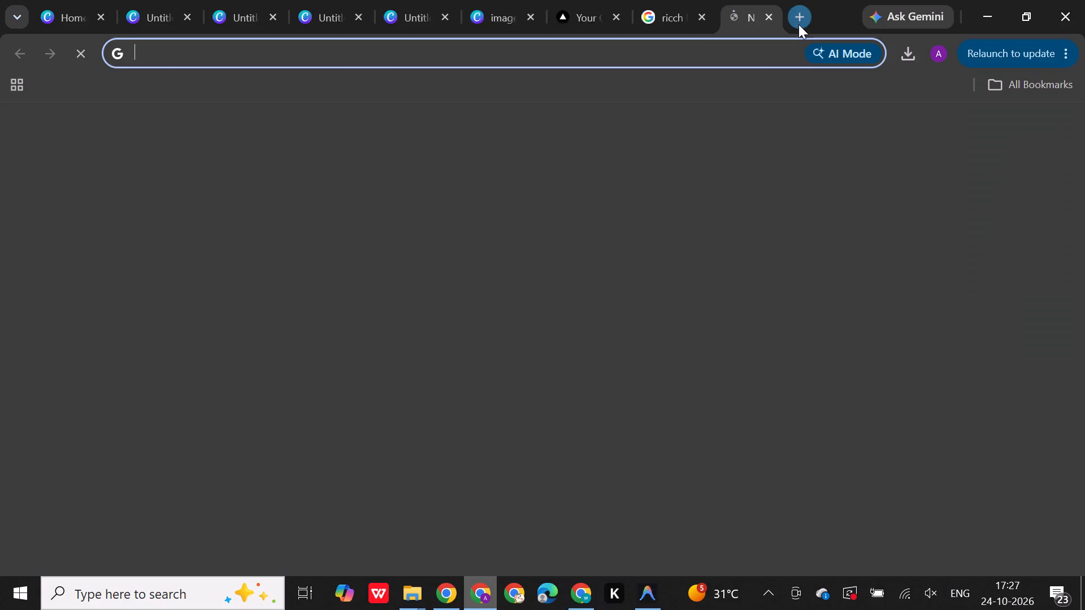
pyautogui.write('gvr')
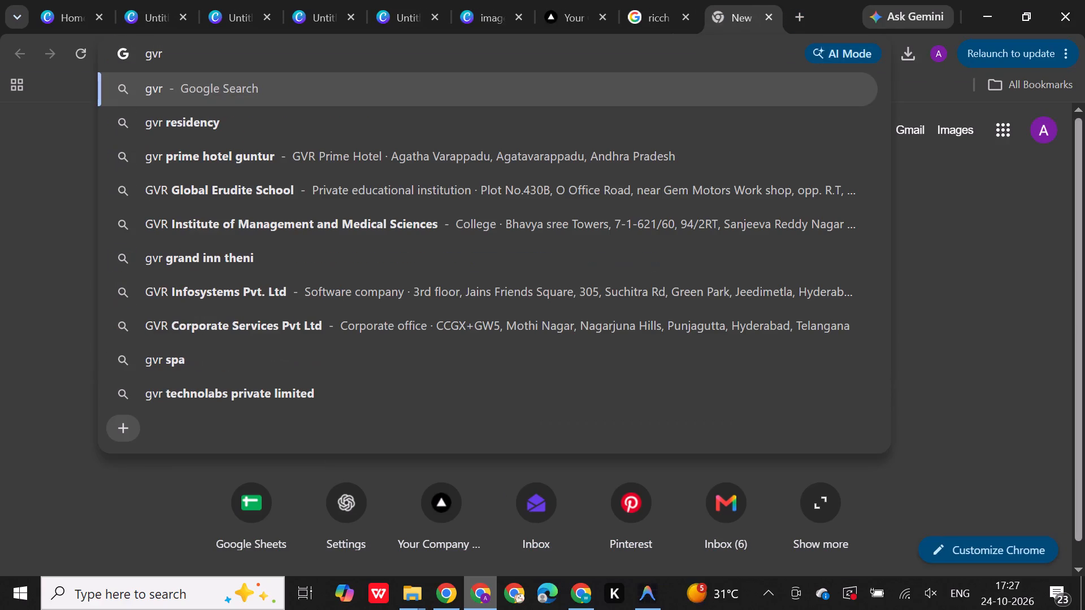
pyautogui.press('space')
pyautogui.write('in')
pyautogui.write('fo')
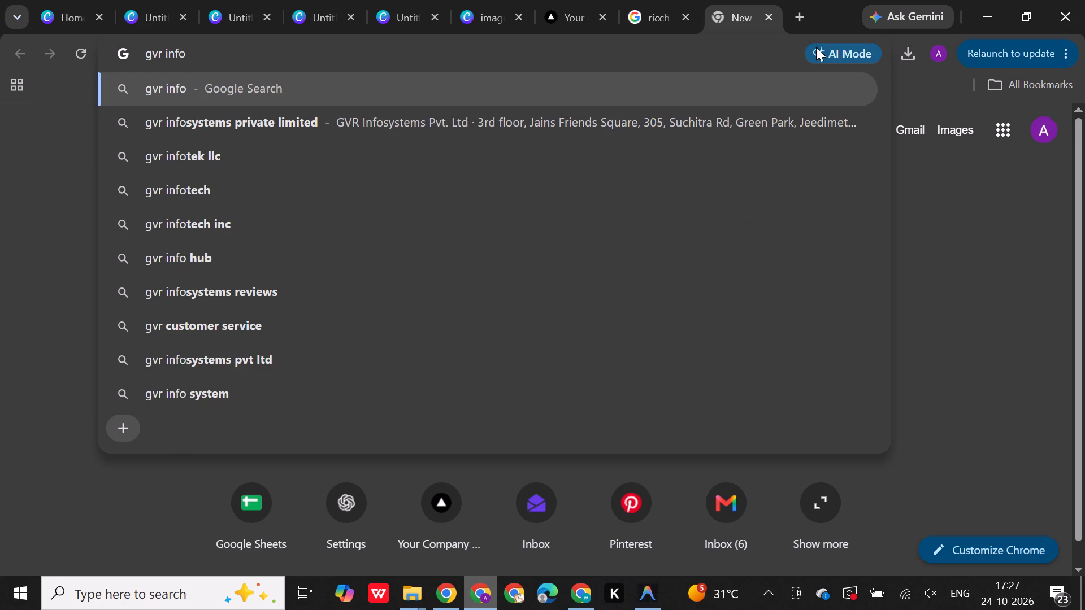
pyautogui.click(418, 120)
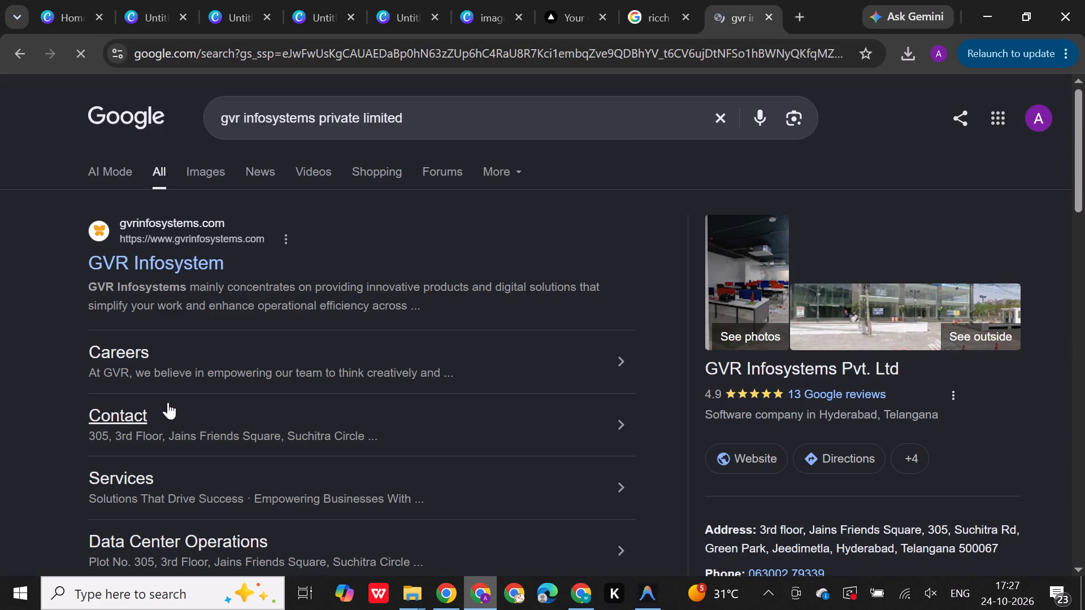
pyautogui.click(167, 257)
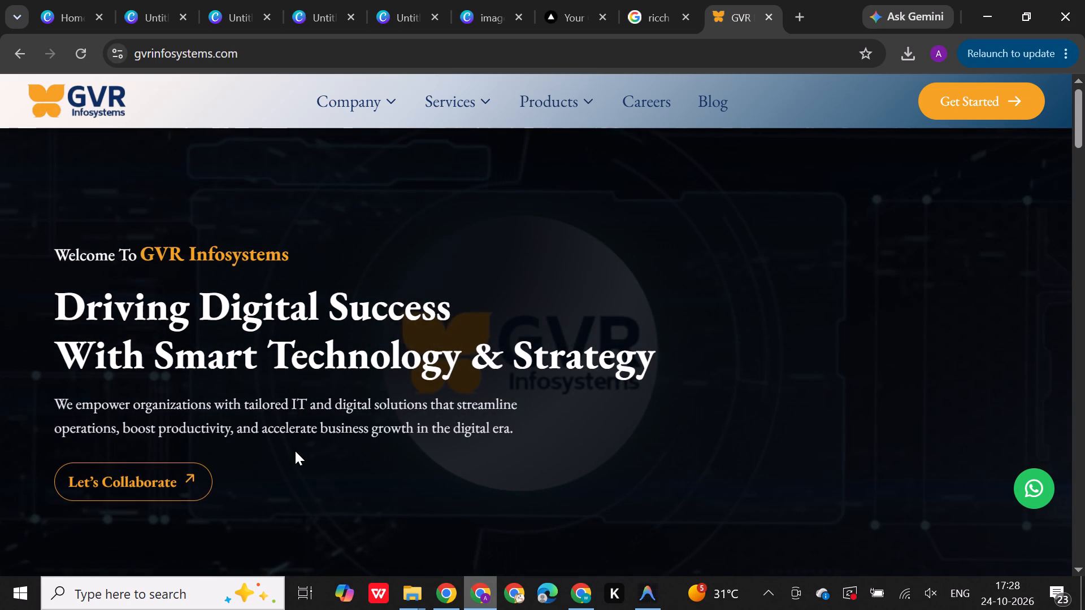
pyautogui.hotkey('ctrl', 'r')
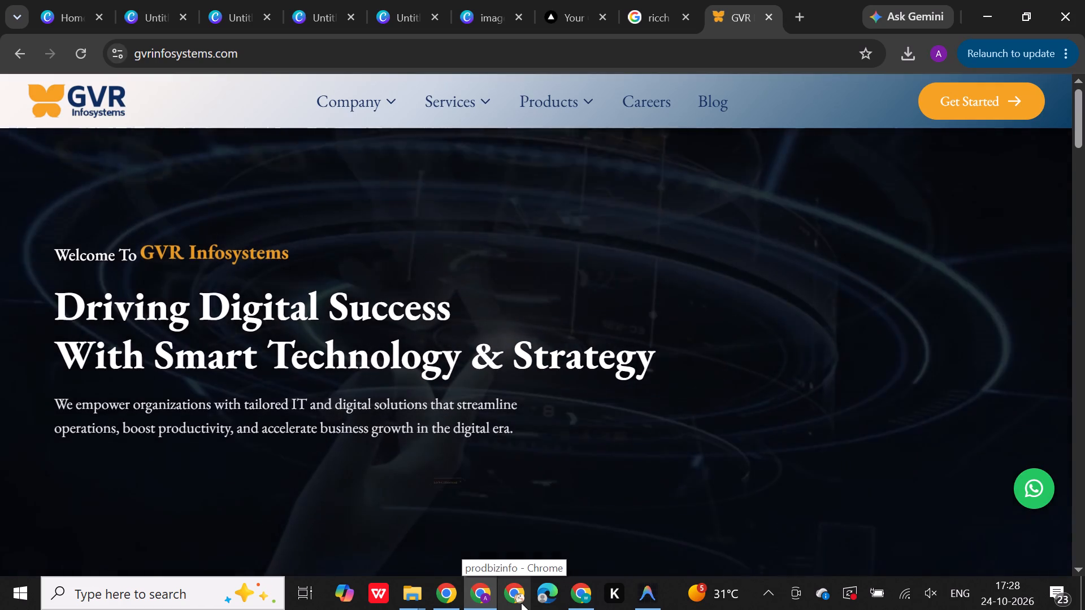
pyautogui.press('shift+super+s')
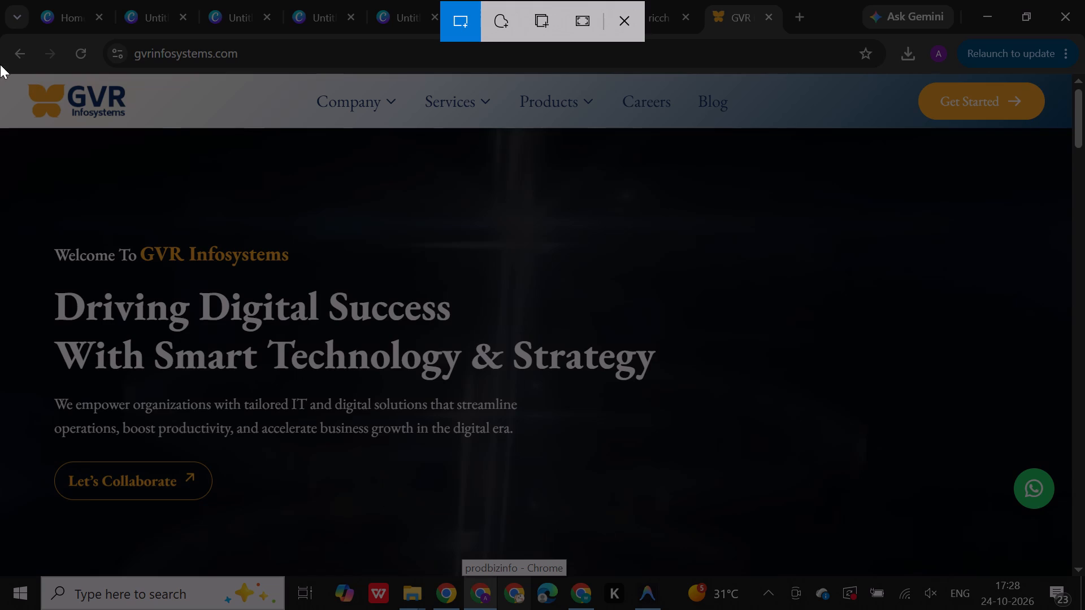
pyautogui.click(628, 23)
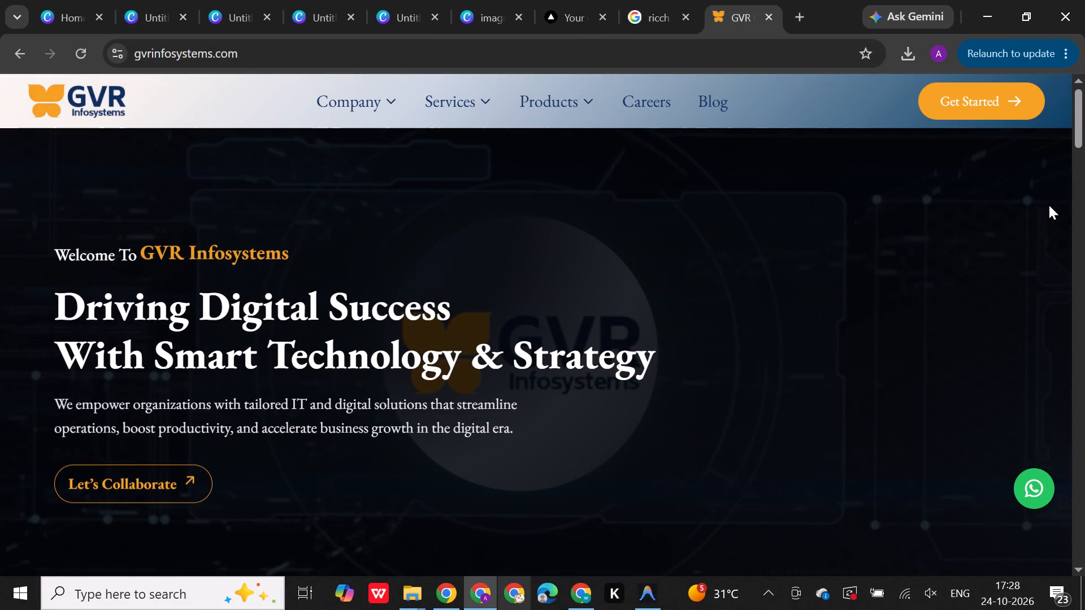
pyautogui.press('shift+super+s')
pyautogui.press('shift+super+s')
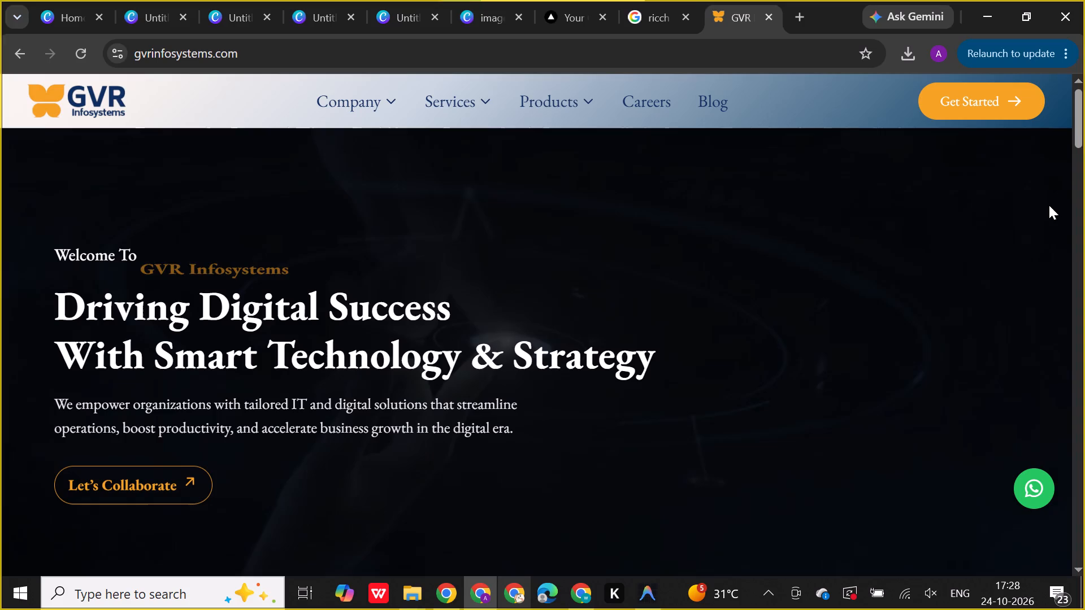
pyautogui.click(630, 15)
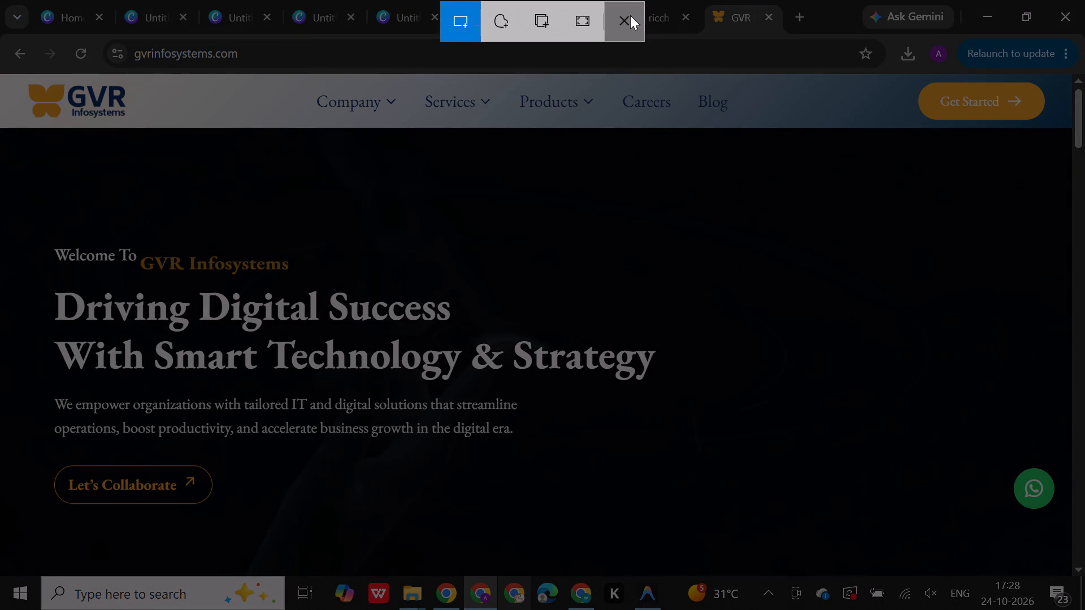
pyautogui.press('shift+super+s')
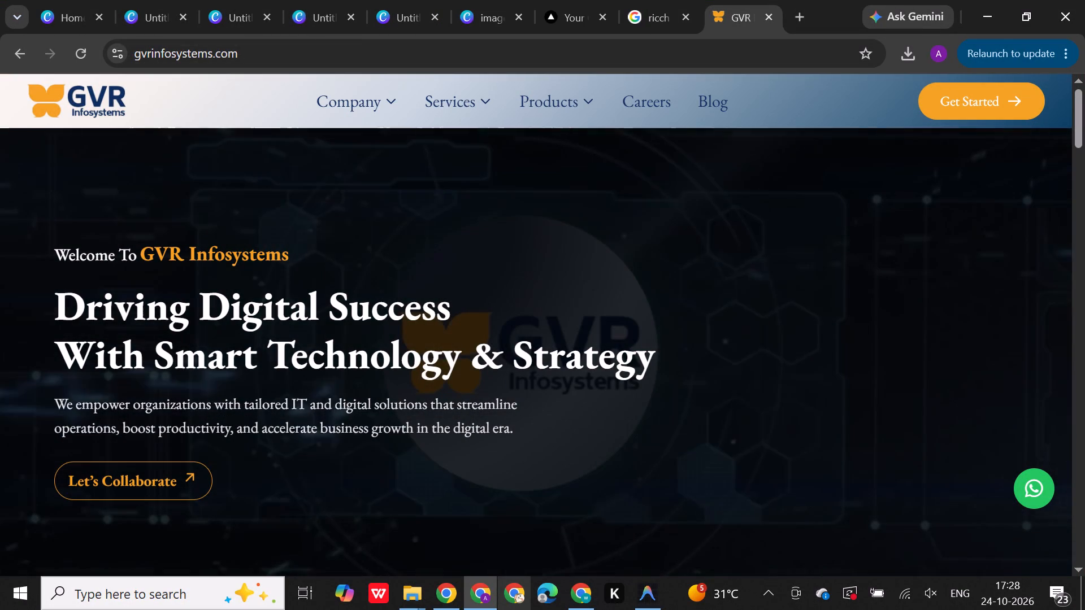
# Reload the GVR Infosystems home page and capture a screenshot of its header and hero section, without the browser bars and scrollbar.
pyautogui.click(84, 56)
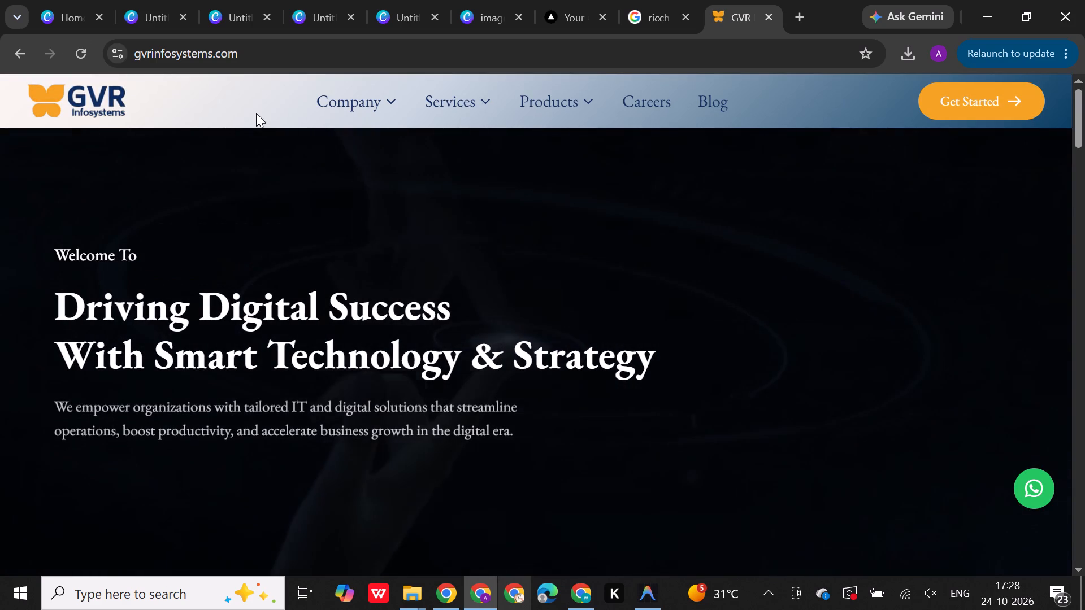
pyautogui.press('shift+super+s')
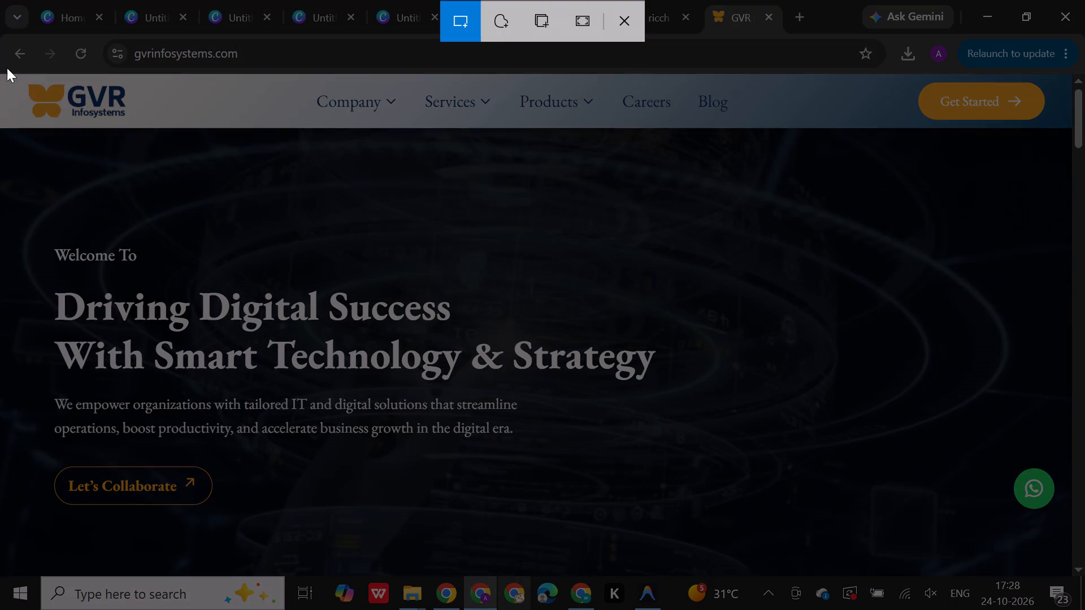
pyautogui.moveTo(0, 72); pyautogui.dragTo(512, 547)
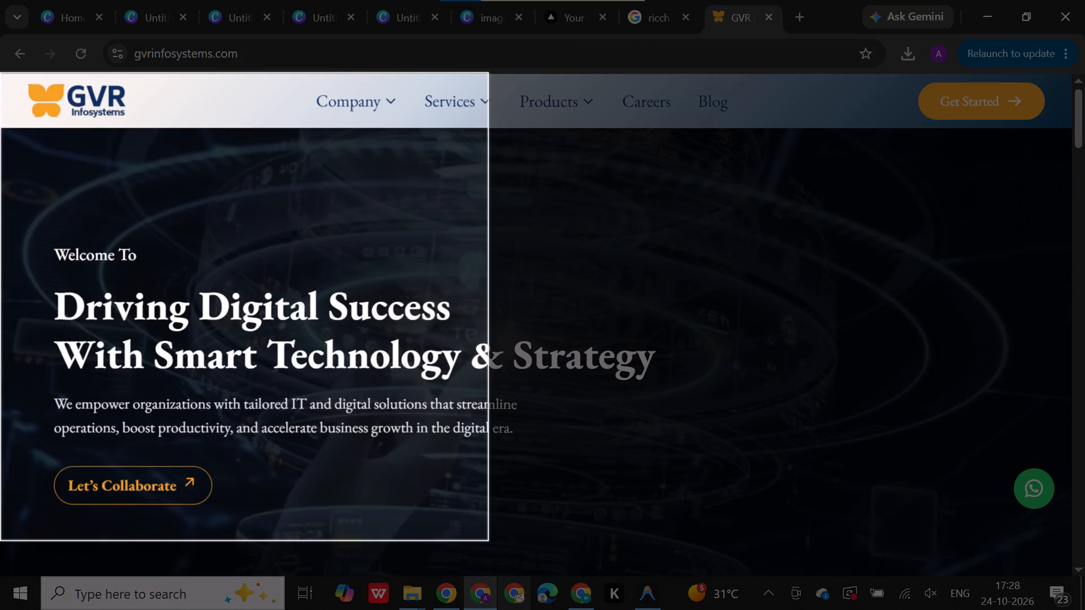
pyautogui.moveTo(512, 547); pyautogui.dragTo(1066, 564)
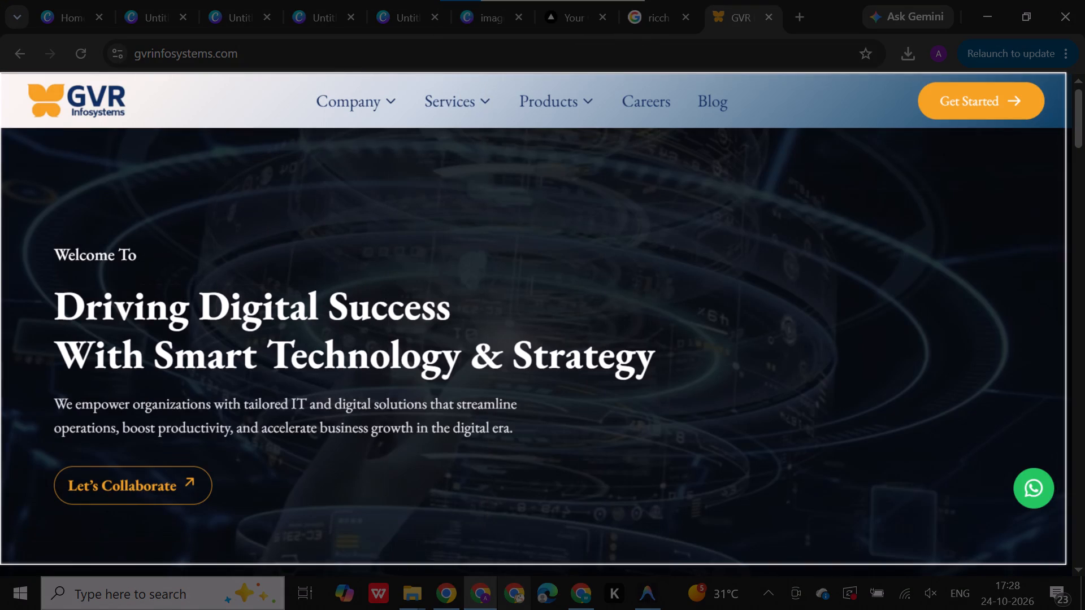
pyautogui.moveTo(1066, 564); pyautogui.dragTo(1068, 565)
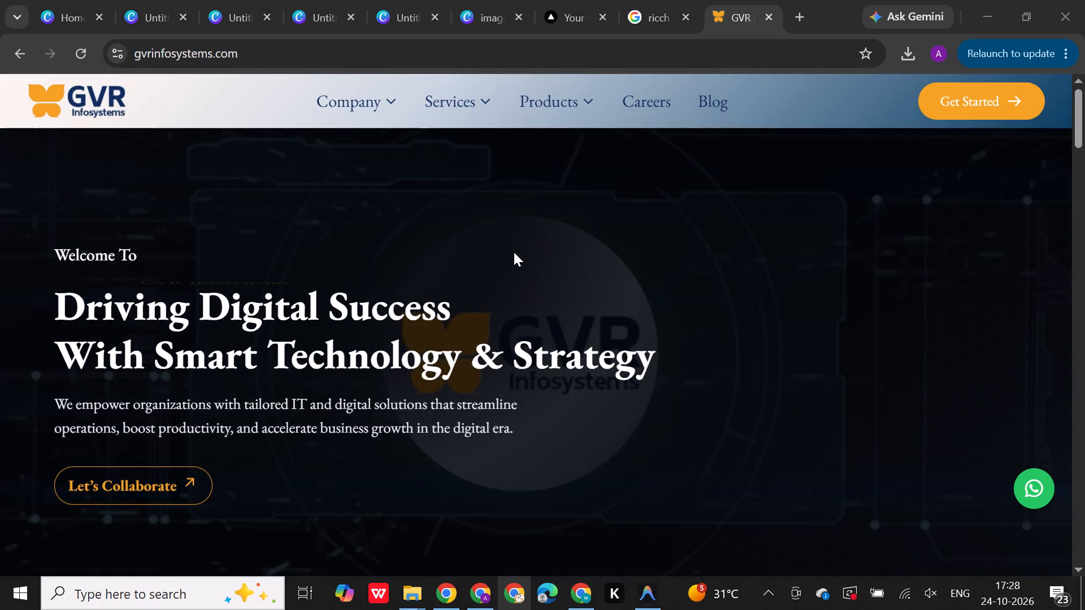
# Paste the GVR Infosystems hero screenshot onto the blank Canva page, align it to the page's top and scale it to full page width.
pyautogui.click(479, 0)
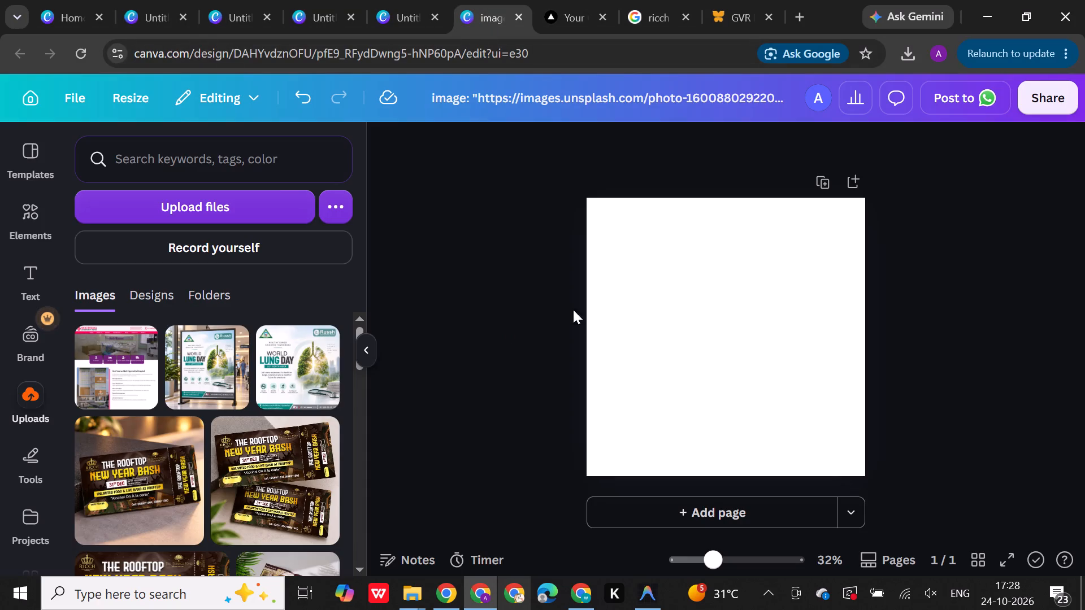
pyautogui.hotkey('ctrl', 'v')
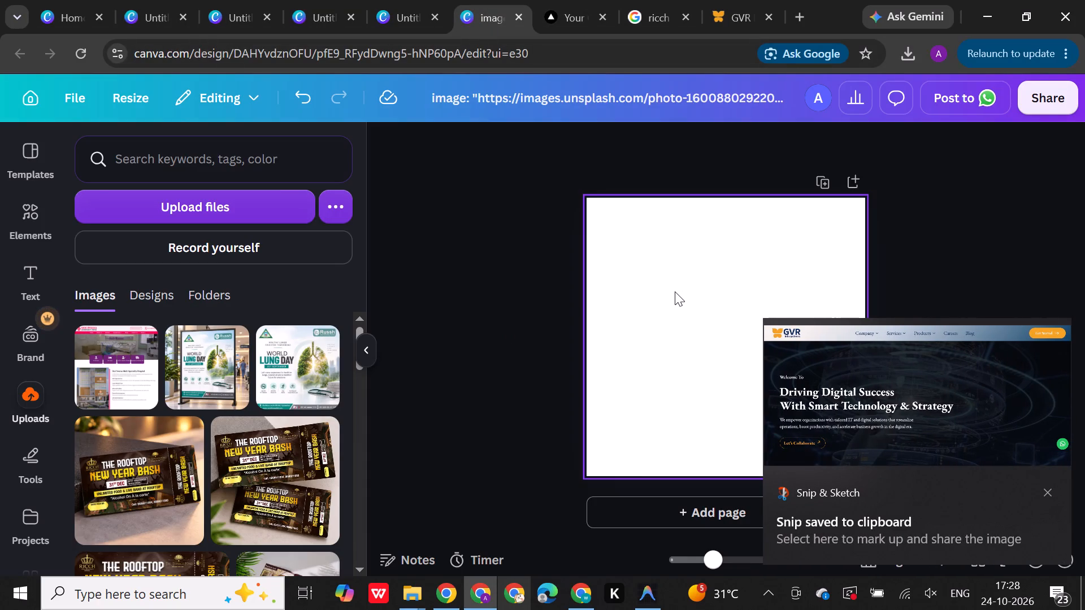
pyautogui.click(636, 286)
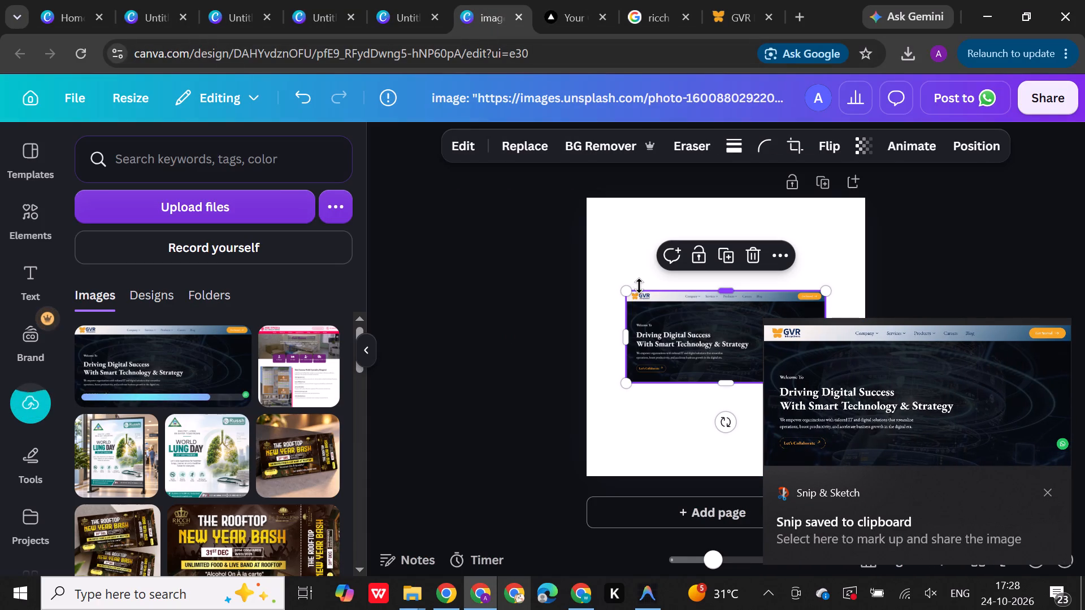
pyautogui.moveTo(655, 331); pyautogui.dragTo(617, 236)
pyautogui.moveTo(784, 287); pyautogui.dragTo(852, 371)
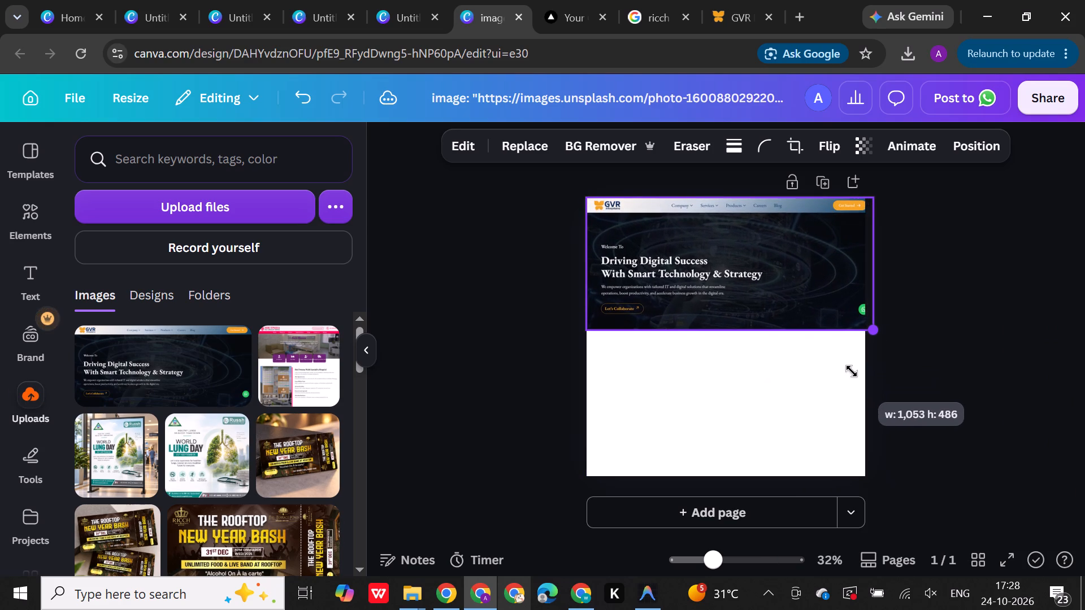
pyautogui.moveTo(852, 371); pyautogui.dragTo(838, 376)
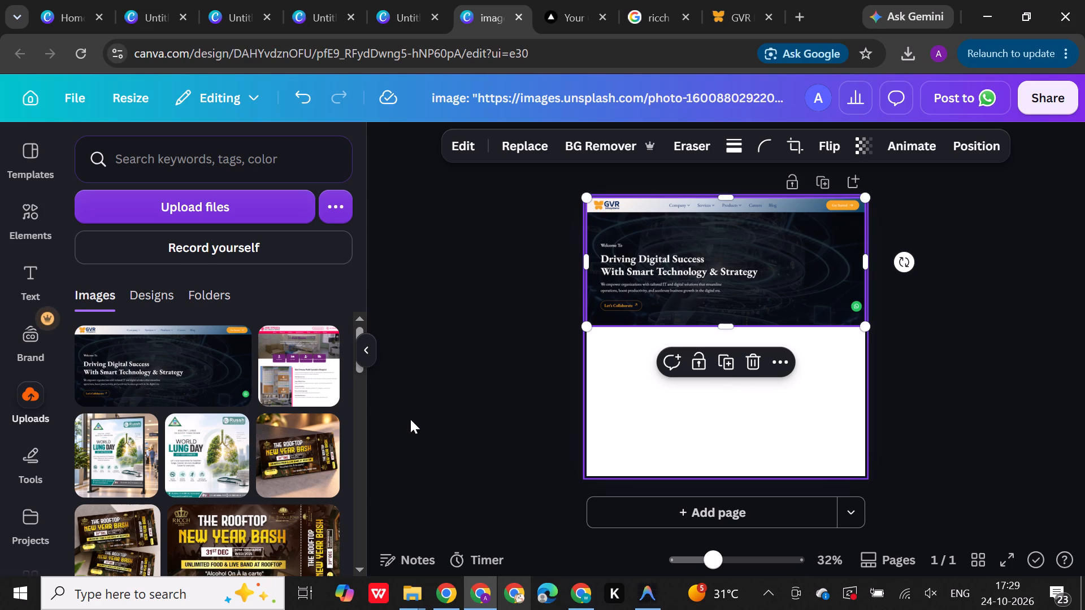
# Capture a full-width screenshot of the text-free dark strip at the bottom of the GVR Infosystems home page's hero section.
pyautogui.click(741, 7)
pyautogui.scroll(-2, 584, 380)
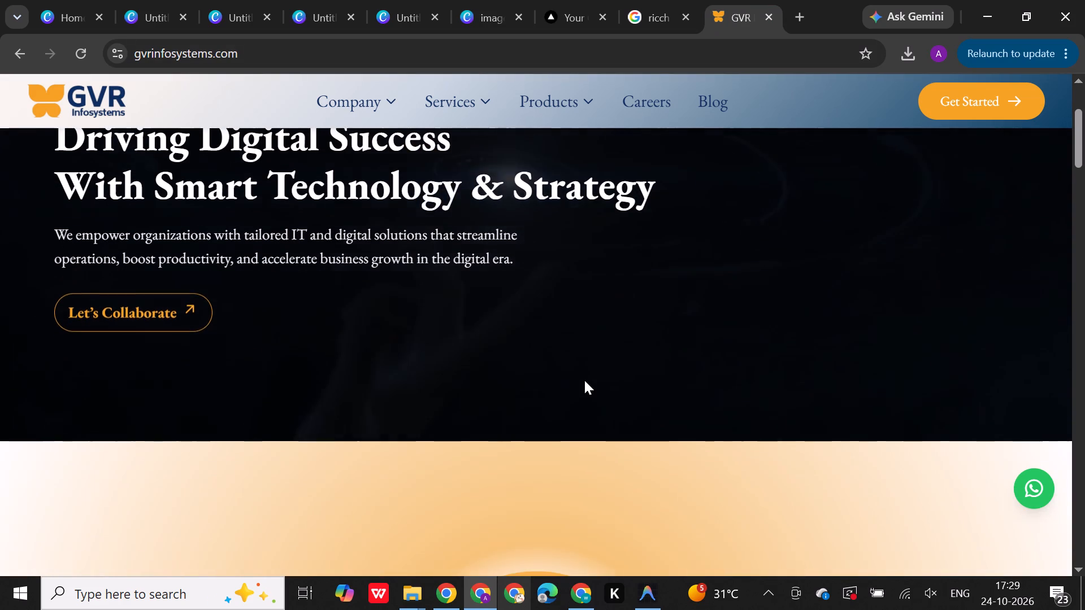
pyautogui.scroll(-1, 584, 380)
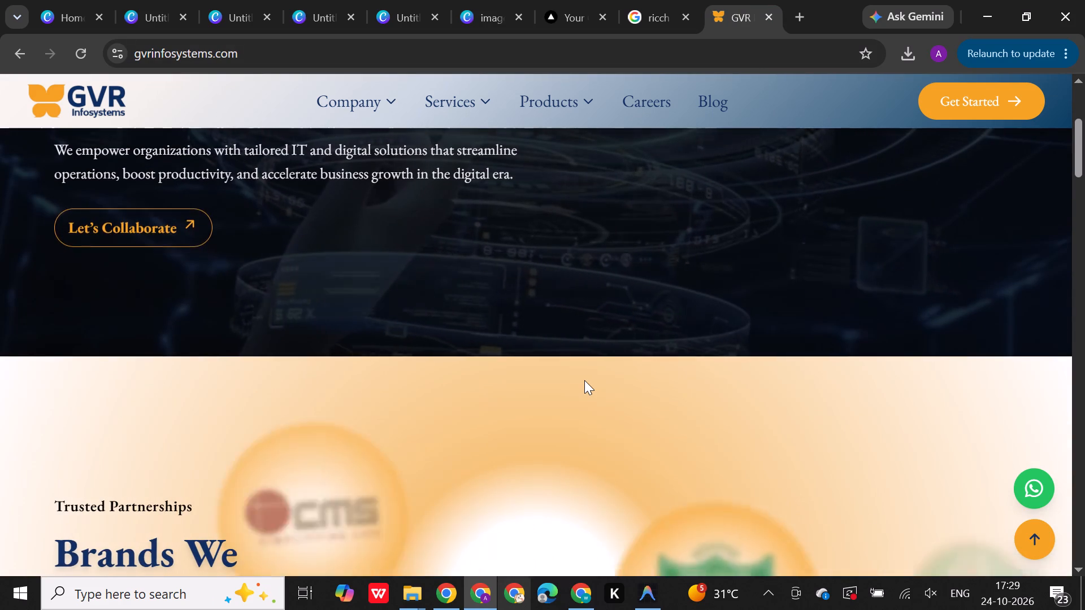
pyautogui.scroll(-2, 584, 380)
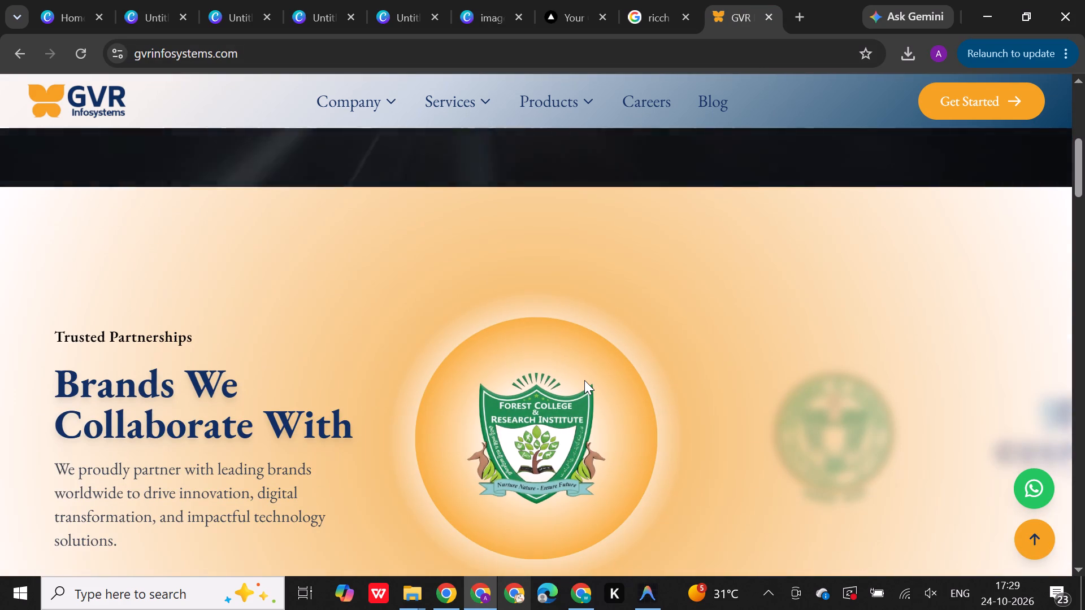
pyautogui.scroll(-1, 584, 380)
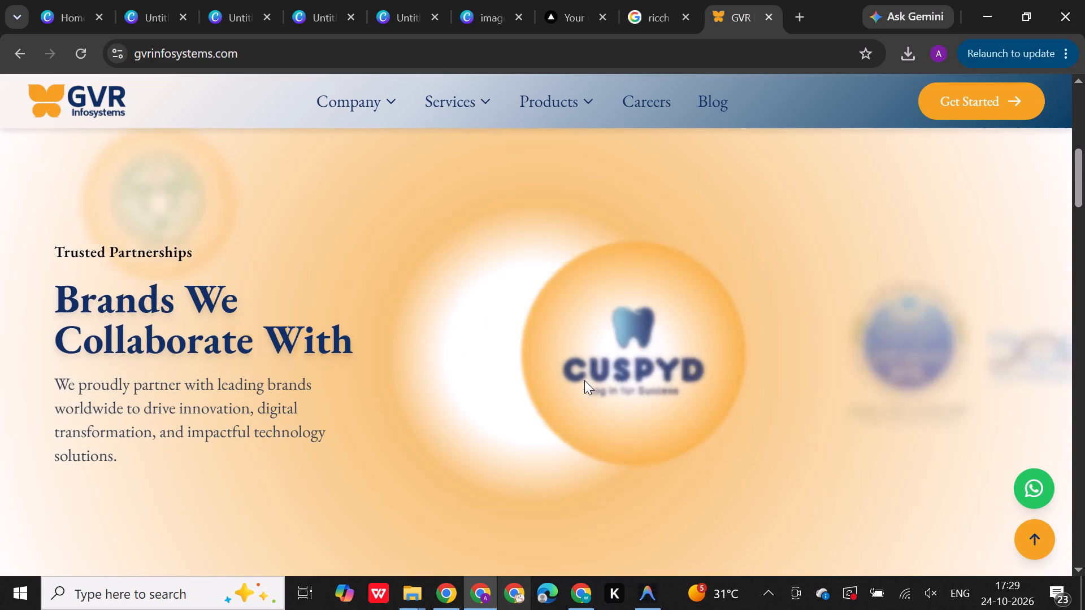
pyautogui.scroll(2, 584, 380)
pyautogui.scroll(-1, 584, 380)
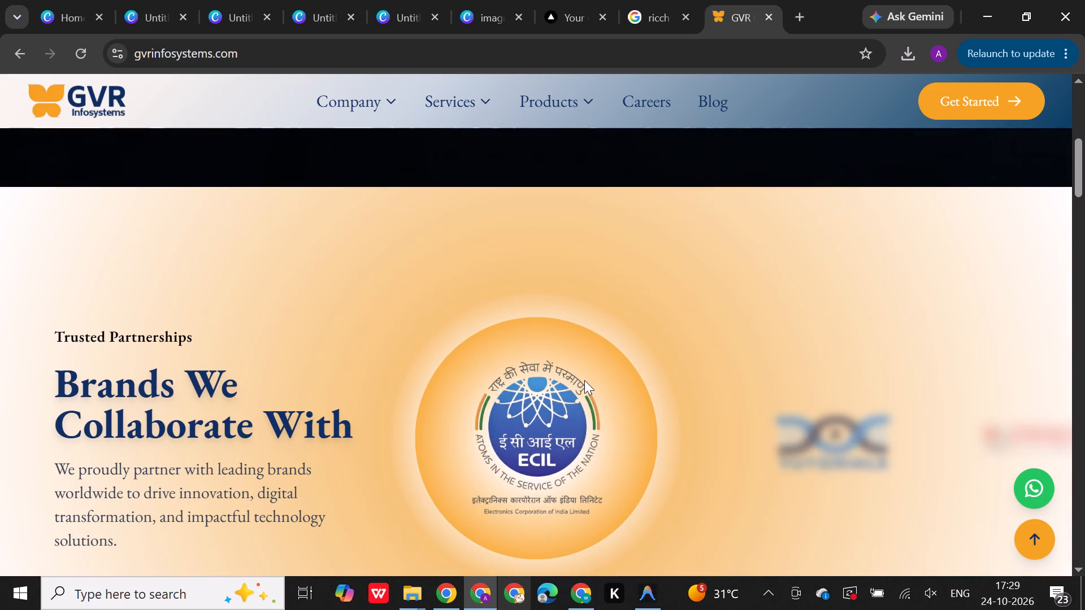
pyautogui.scroll(1, 584, 380)
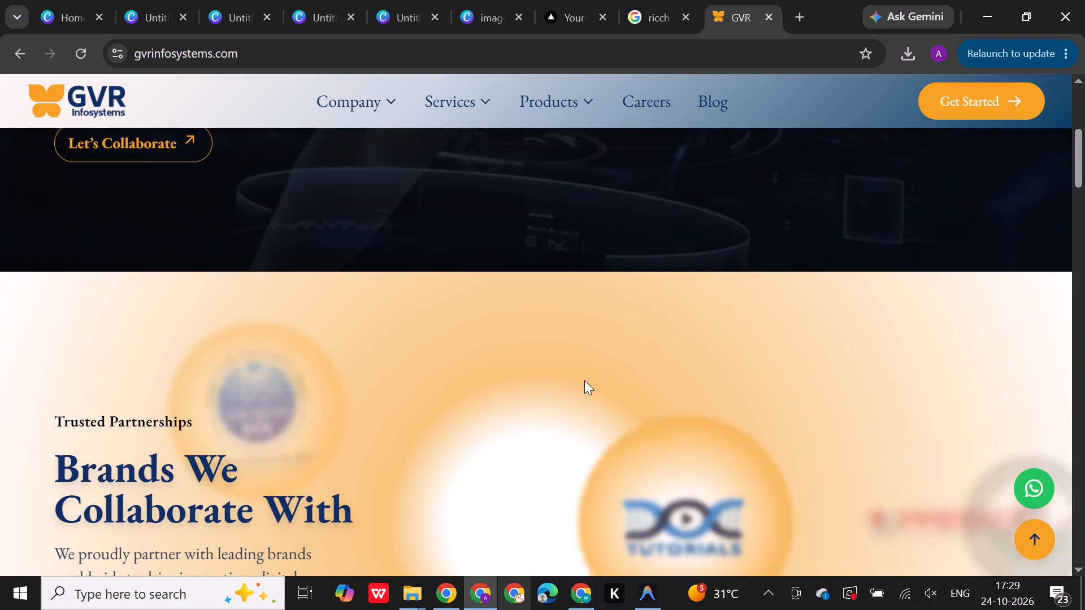
pyautogui.press('shift+super+s')
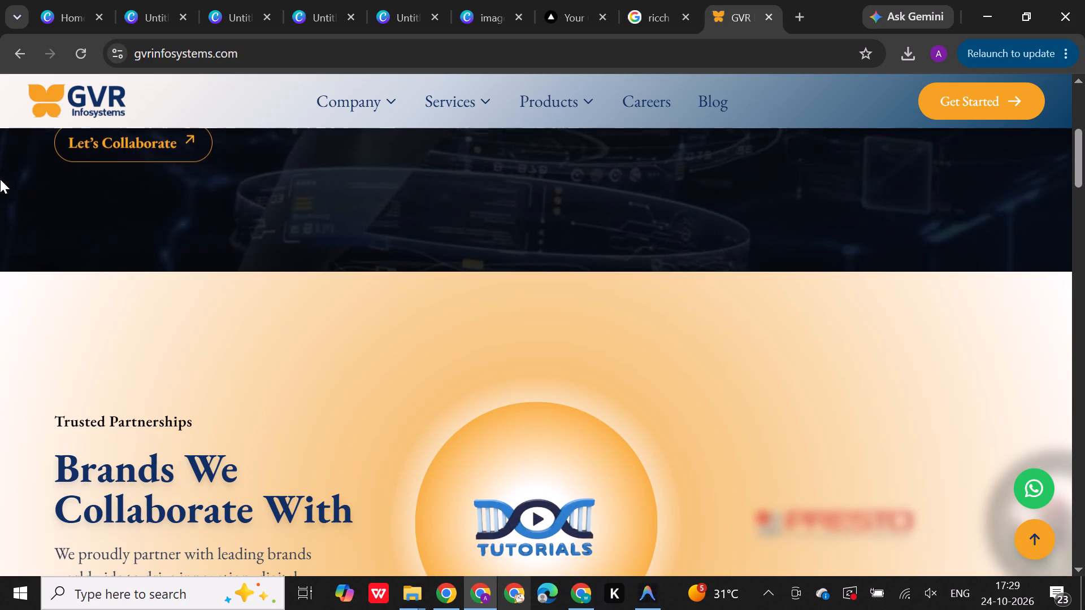
pyautogui.moveTo(0, 162); pyautogui.dragTo(3, 172)
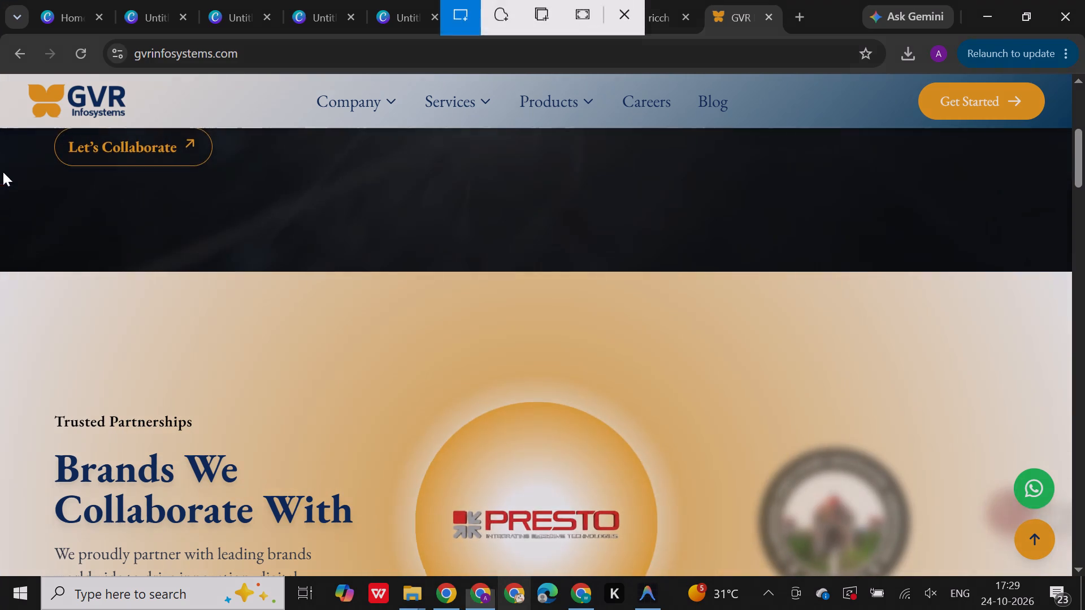
pyautogui.moveTo(3, 172); pyautogui.dragTo(6, 181)
pyautogui.moveTo(0, 162); pyautogui.dragTo(2, 176)
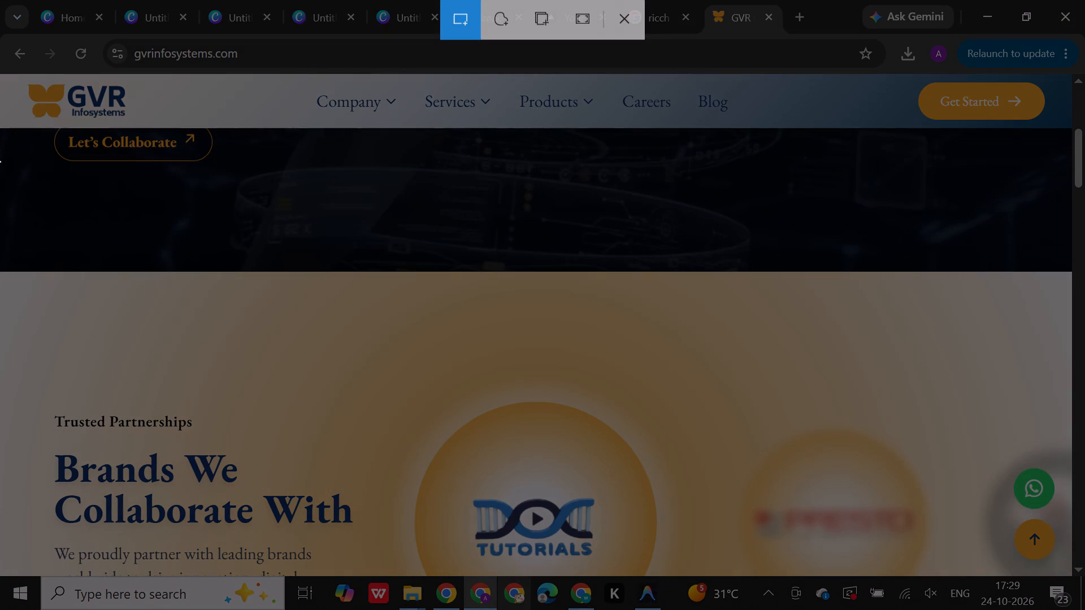
pyautogui.moveTo(2, 176); pyautogui.dragTo(1074, 274)
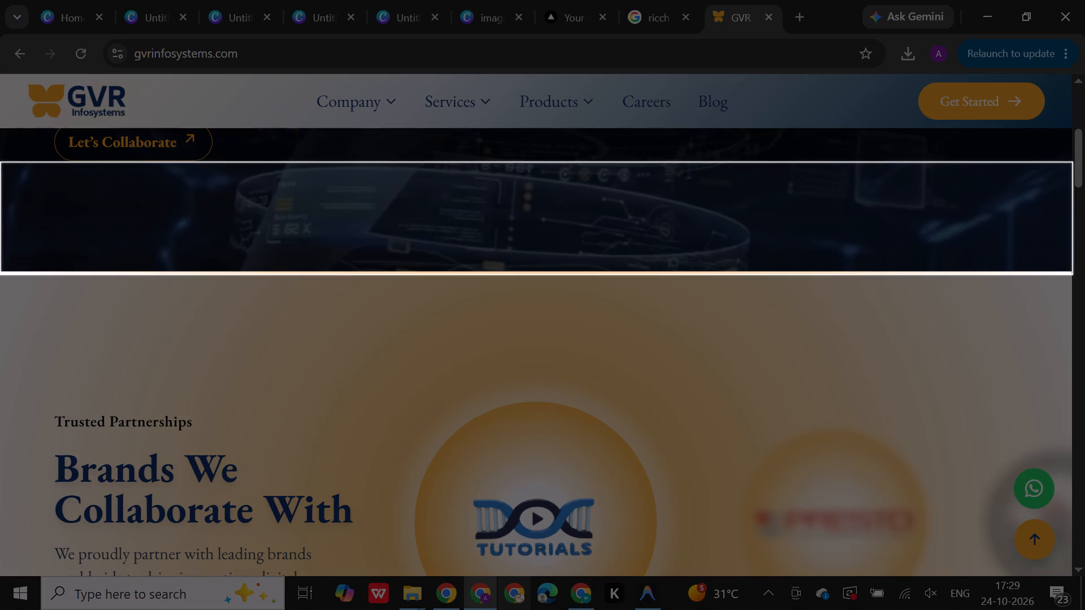
pyautogui.moveTo(1074, 274); pyautogui.dragTo(1072, 276)
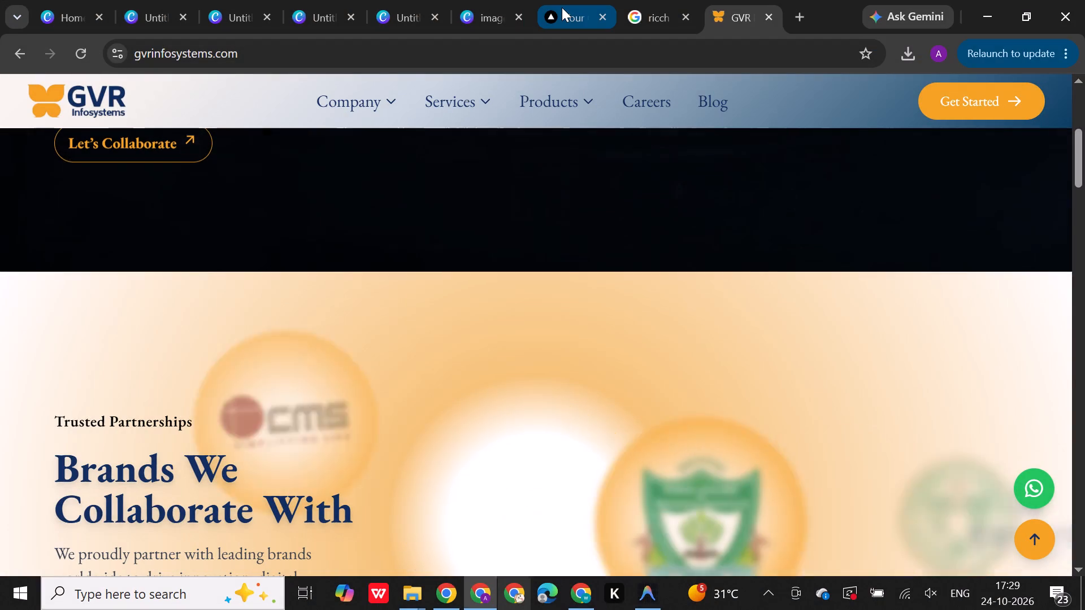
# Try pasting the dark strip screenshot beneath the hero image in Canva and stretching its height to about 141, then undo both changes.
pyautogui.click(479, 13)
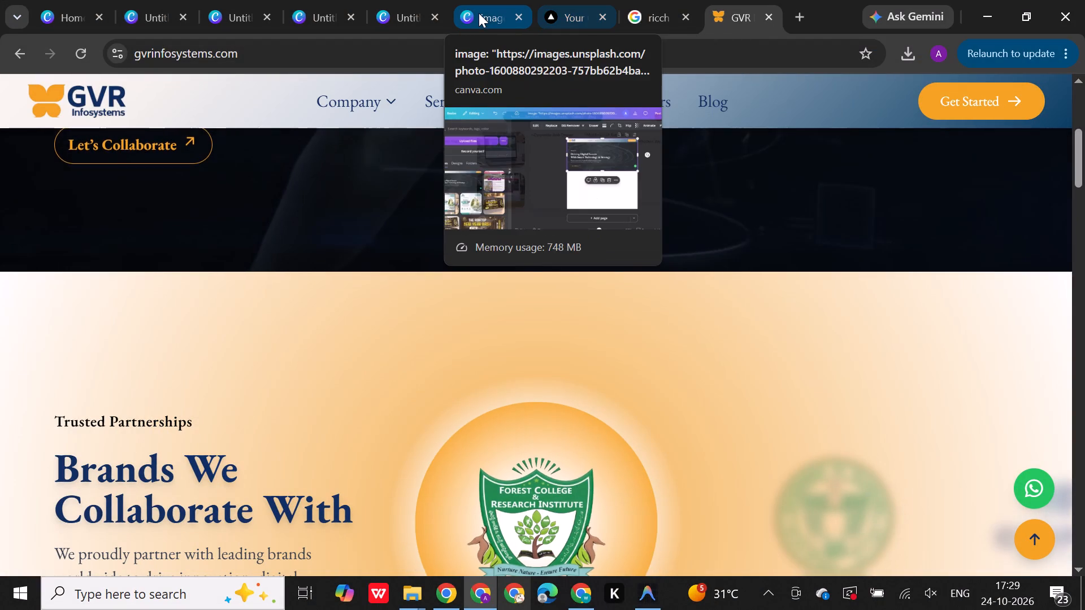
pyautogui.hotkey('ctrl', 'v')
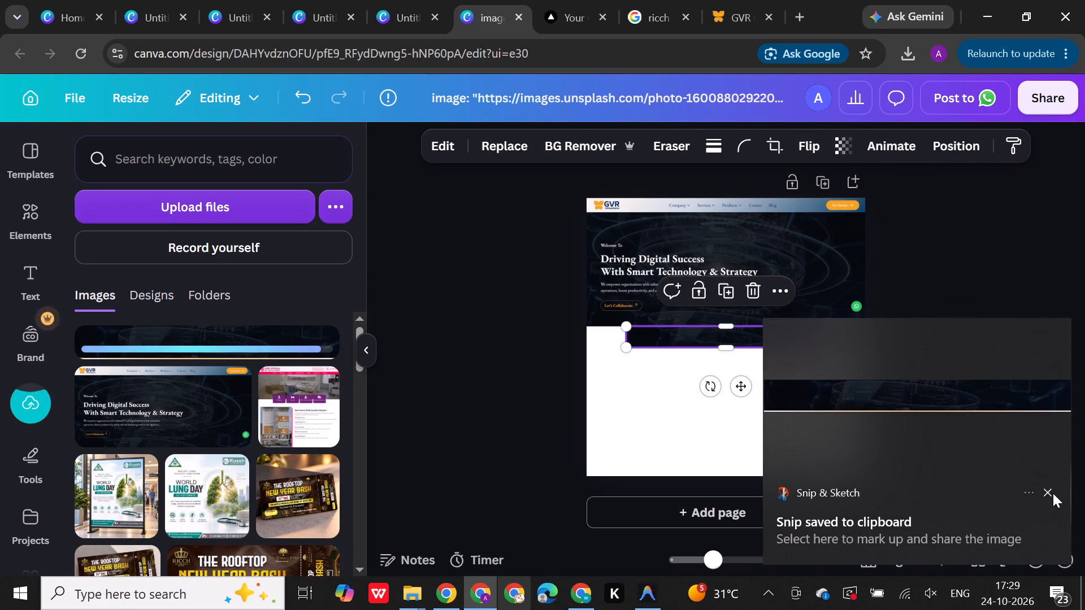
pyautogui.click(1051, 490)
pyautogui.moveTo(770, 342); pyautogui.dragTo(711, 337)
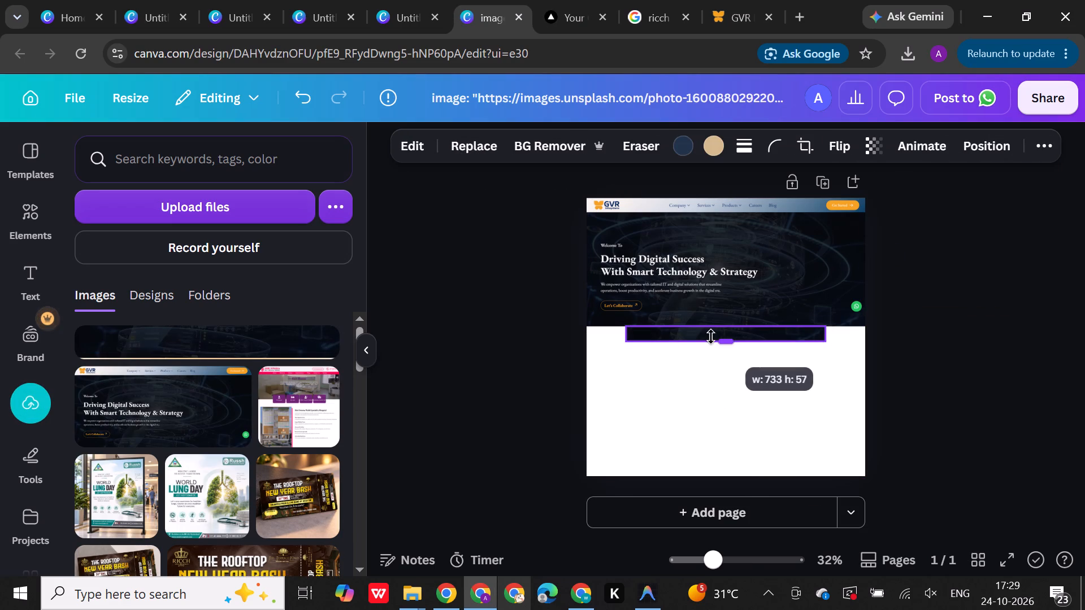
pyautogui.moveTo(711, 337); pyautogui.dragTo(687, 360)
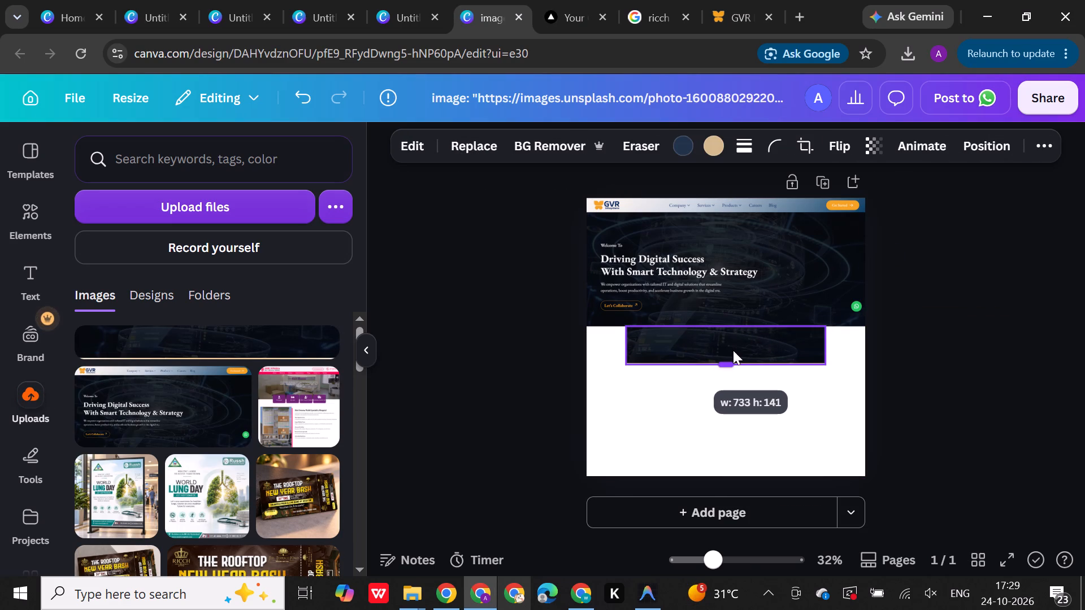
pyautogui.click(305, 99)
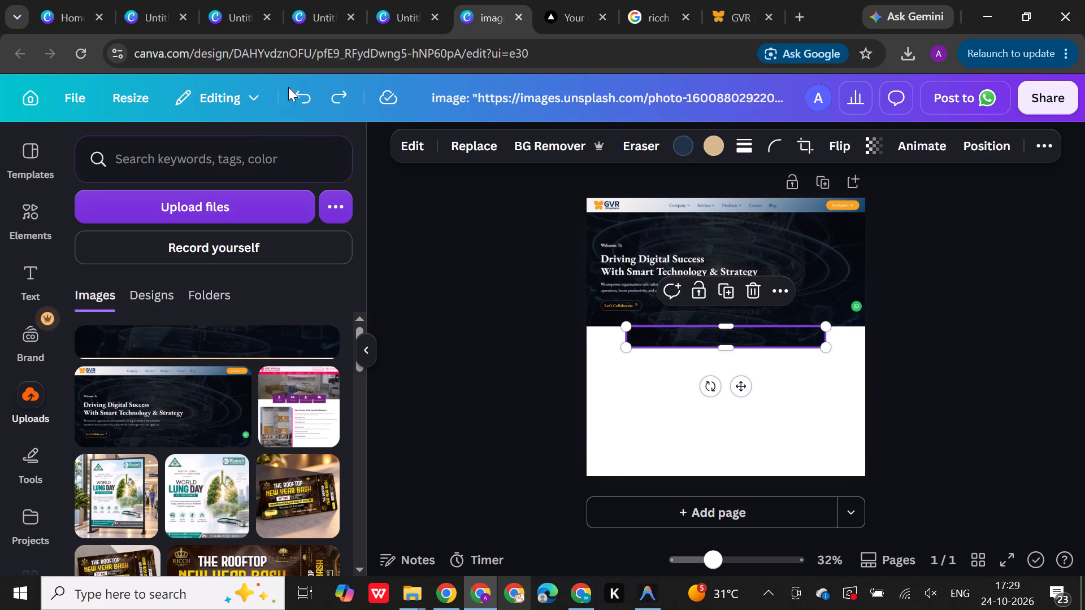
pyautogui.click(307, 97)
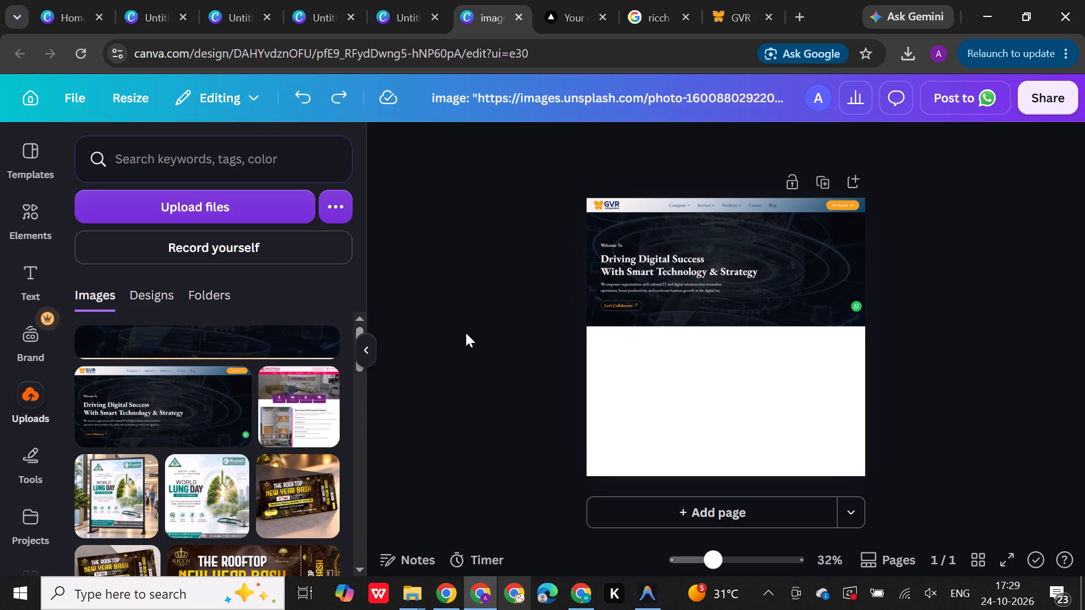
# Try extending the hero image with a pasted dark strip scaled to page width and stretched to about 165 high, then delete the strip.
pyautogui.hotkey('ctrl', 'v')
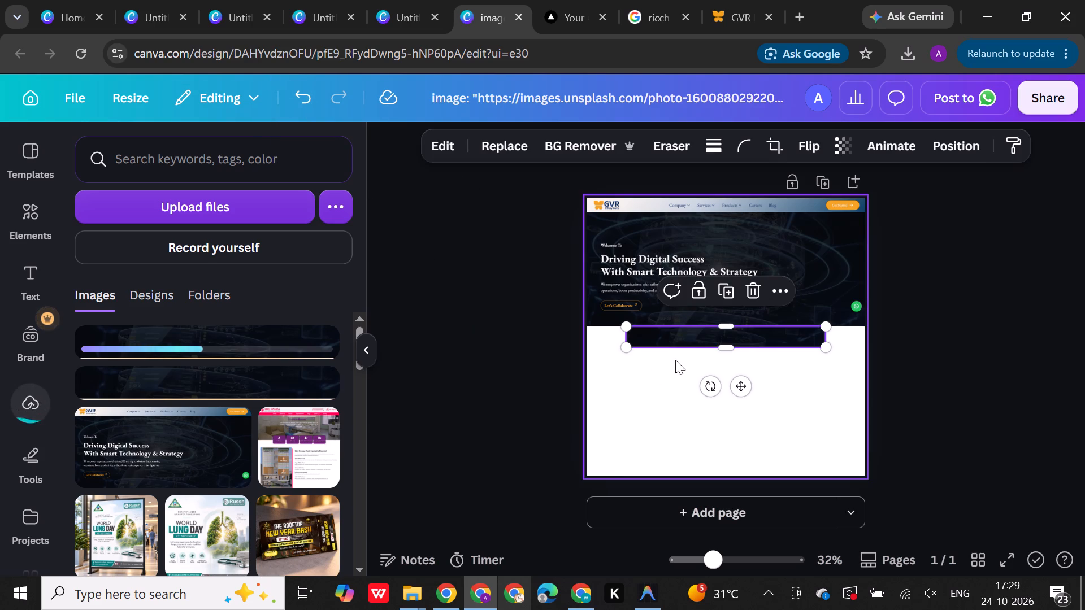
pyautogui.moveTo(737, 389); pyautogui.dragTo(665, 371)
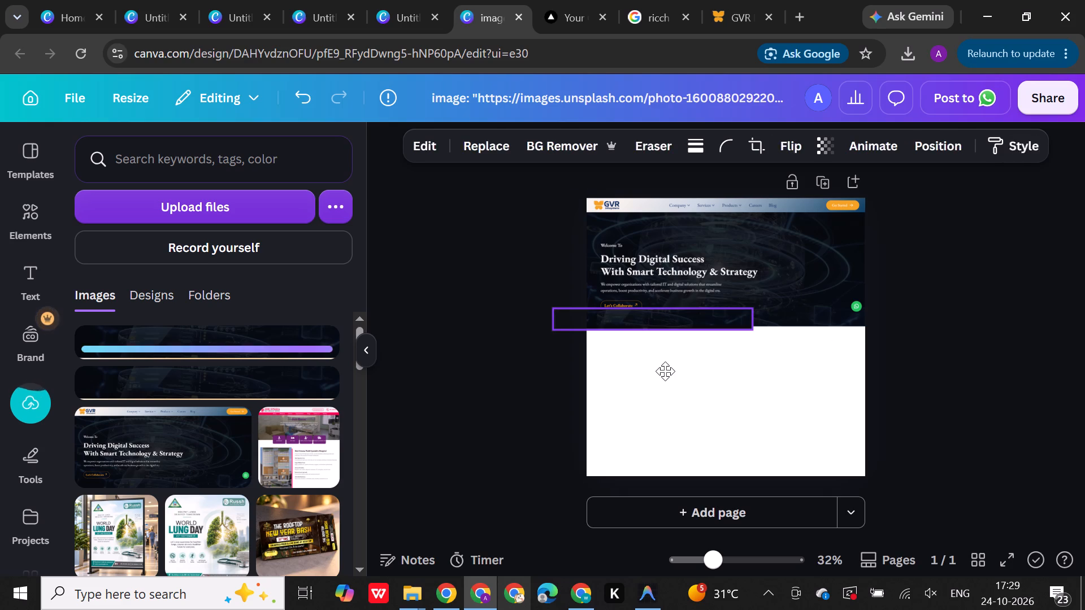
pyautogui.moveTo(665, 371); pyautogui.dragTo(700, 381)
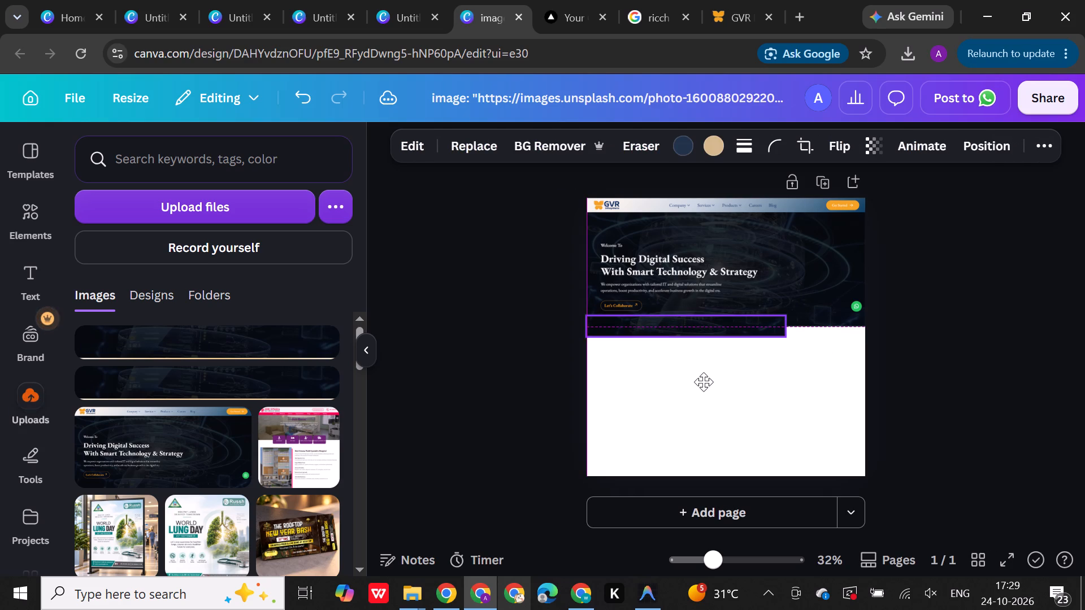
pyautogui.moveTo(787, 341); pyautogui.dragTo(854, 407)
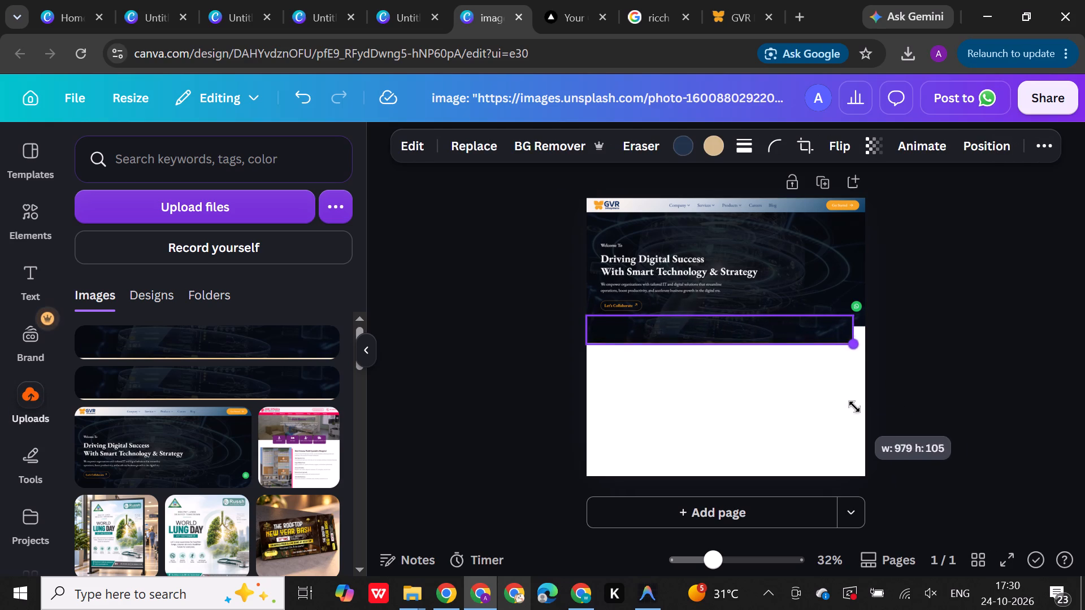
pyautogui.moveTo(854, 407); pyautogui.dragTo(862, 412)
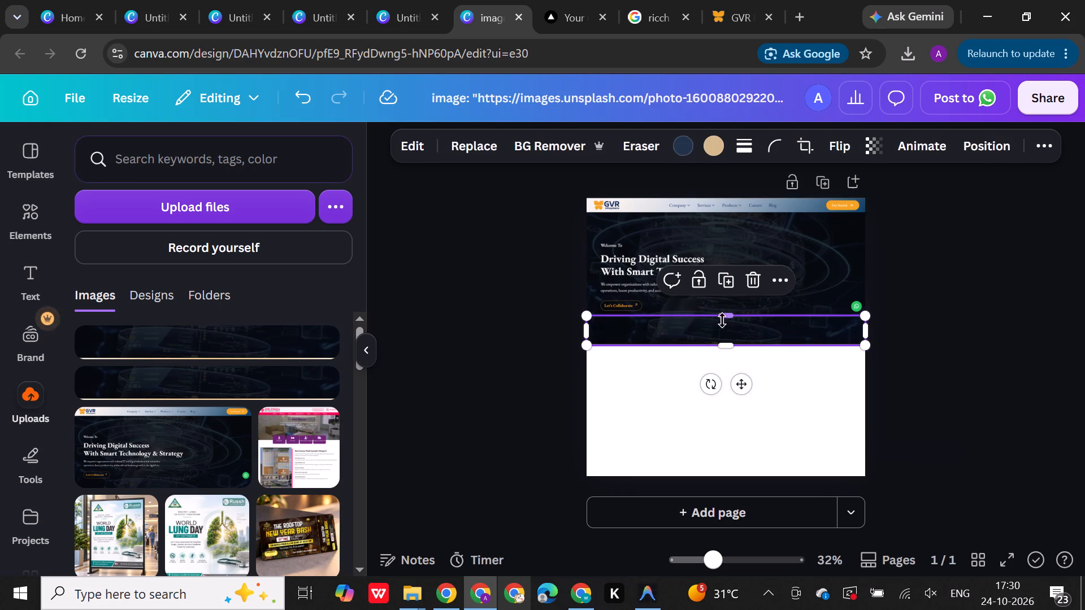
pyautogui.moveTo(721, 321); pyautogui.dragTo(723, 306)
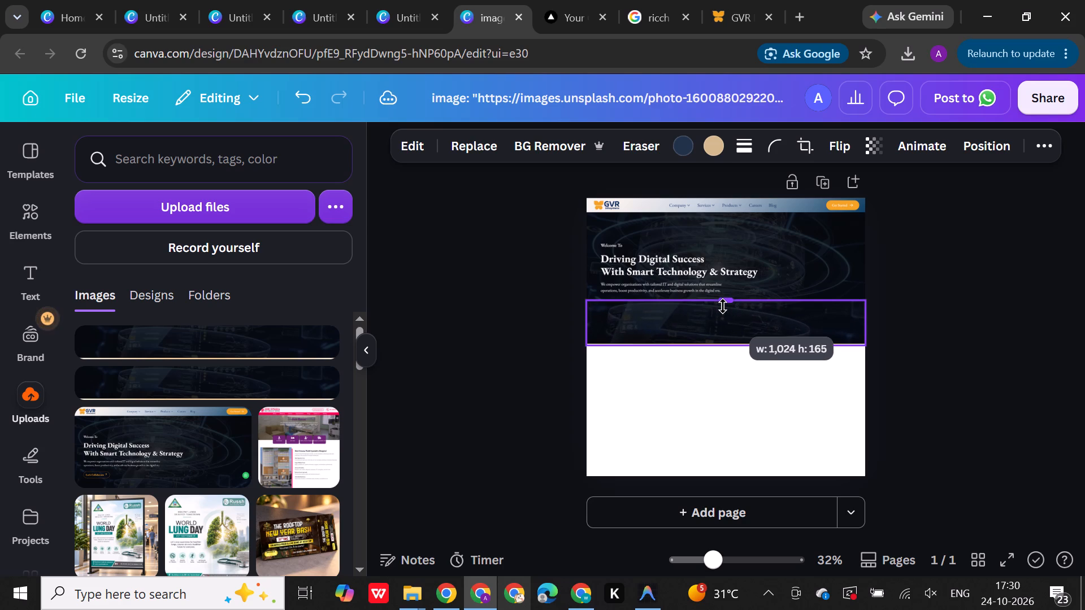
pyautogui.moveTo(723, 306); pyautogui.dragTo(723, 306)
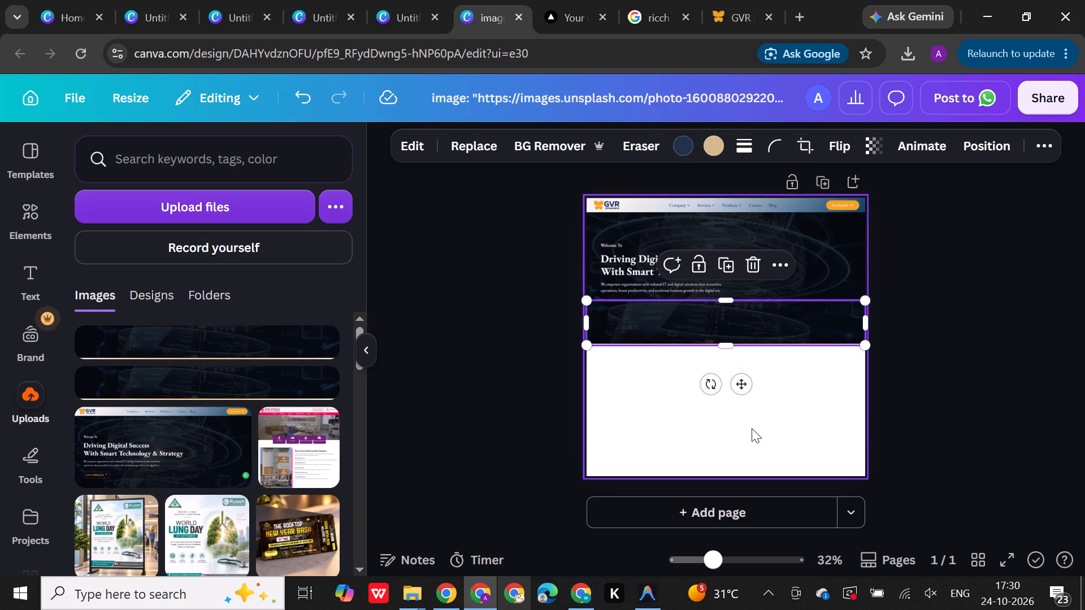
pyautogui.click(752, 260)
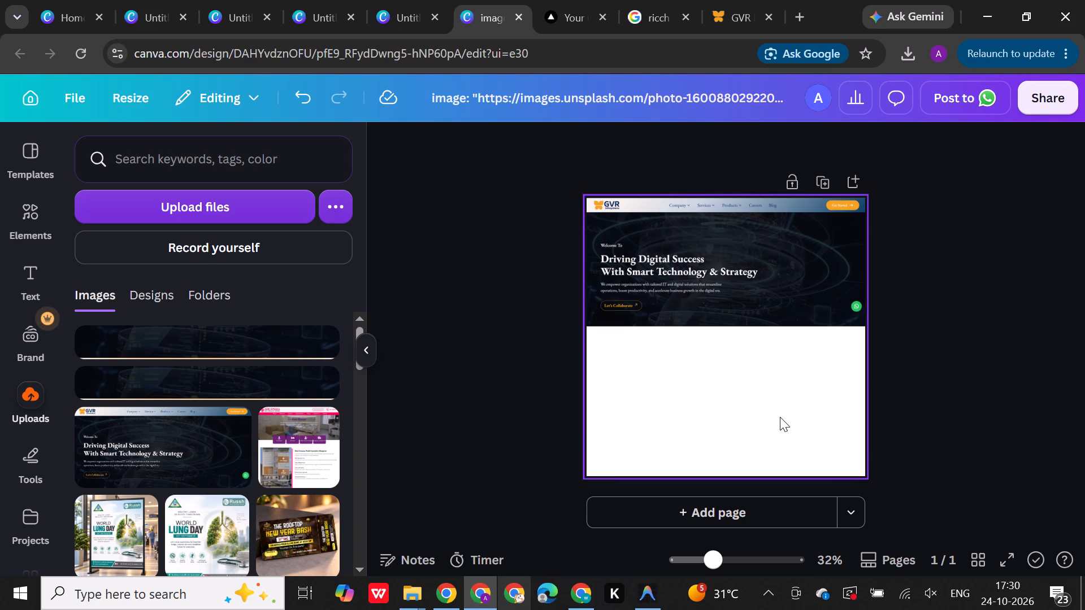
# Paste the dark strip screenshot onto the page again, below the hero image.
pyautogui.click(760, 316)
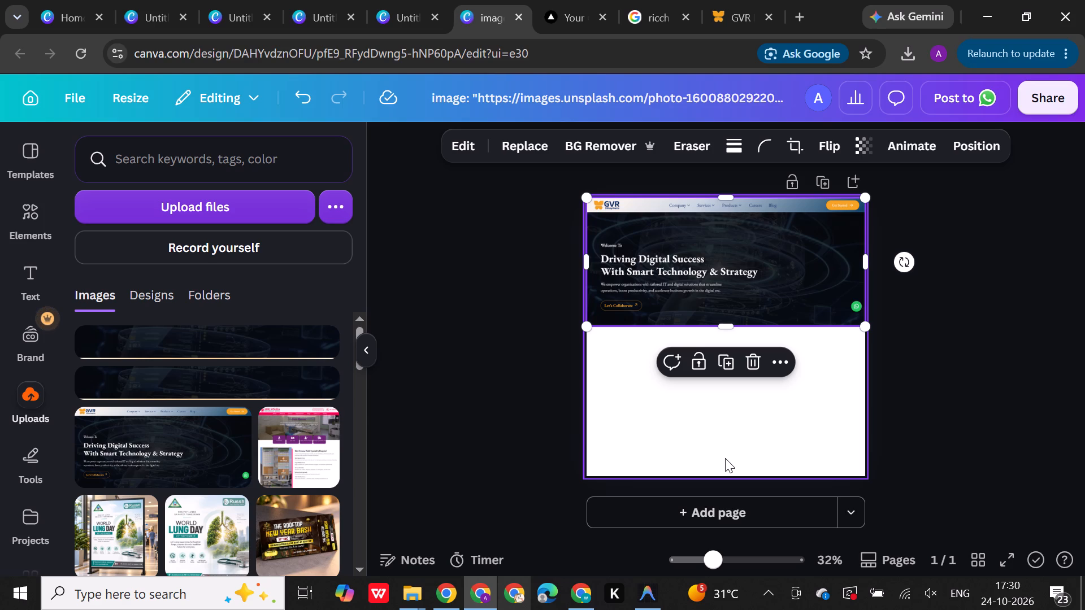
pyautogui.hotkey('ctrl', 'v')
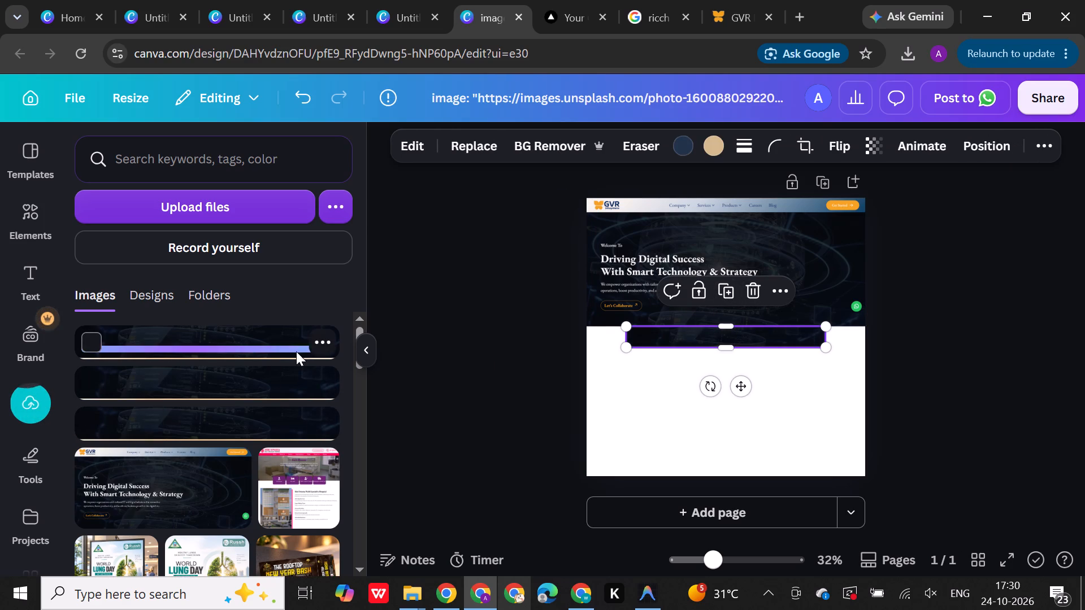
# Move the three duplicate dark strip images in the uploads to Trash.
pyautogui.click(316, 343)
pyautogui.click(383, 547)
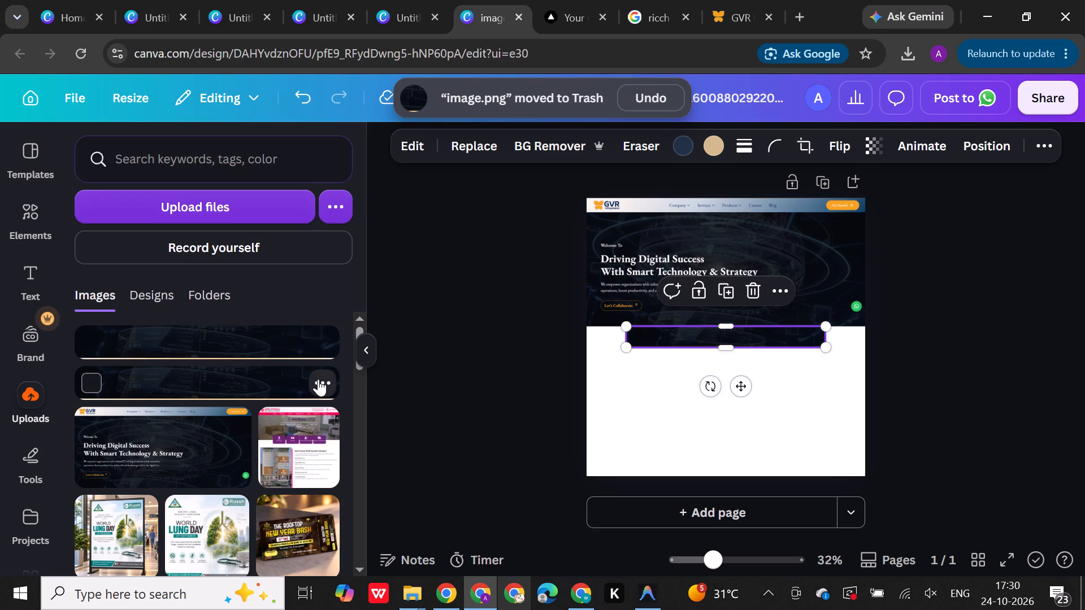
pyautogui.click(318, 379)
pyautogui.click(390, 541)
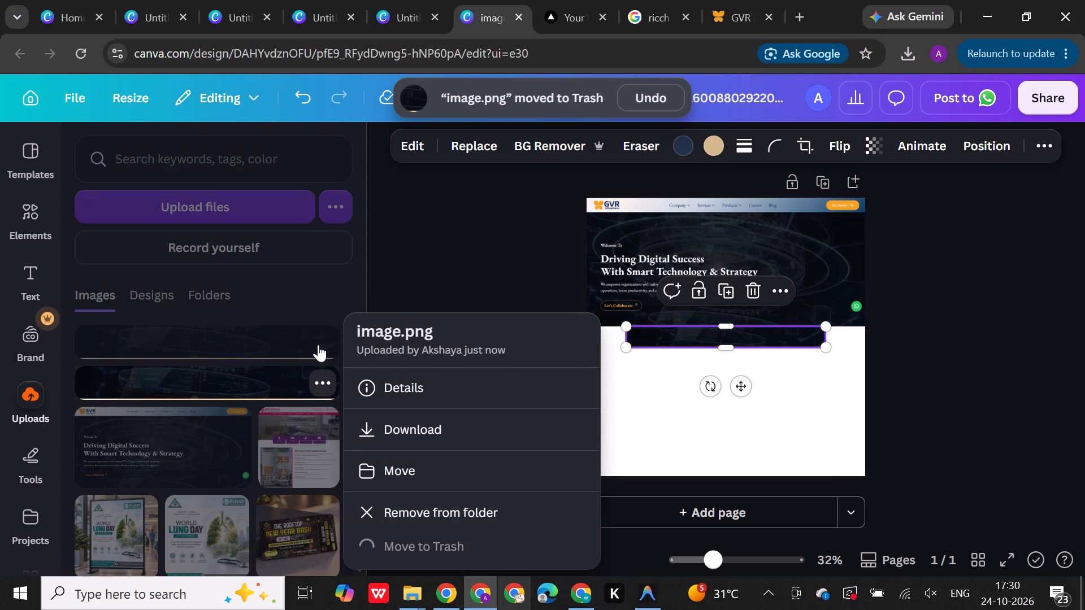
pyautogui.click(323, 338)
pyautogui.click(396, 549)
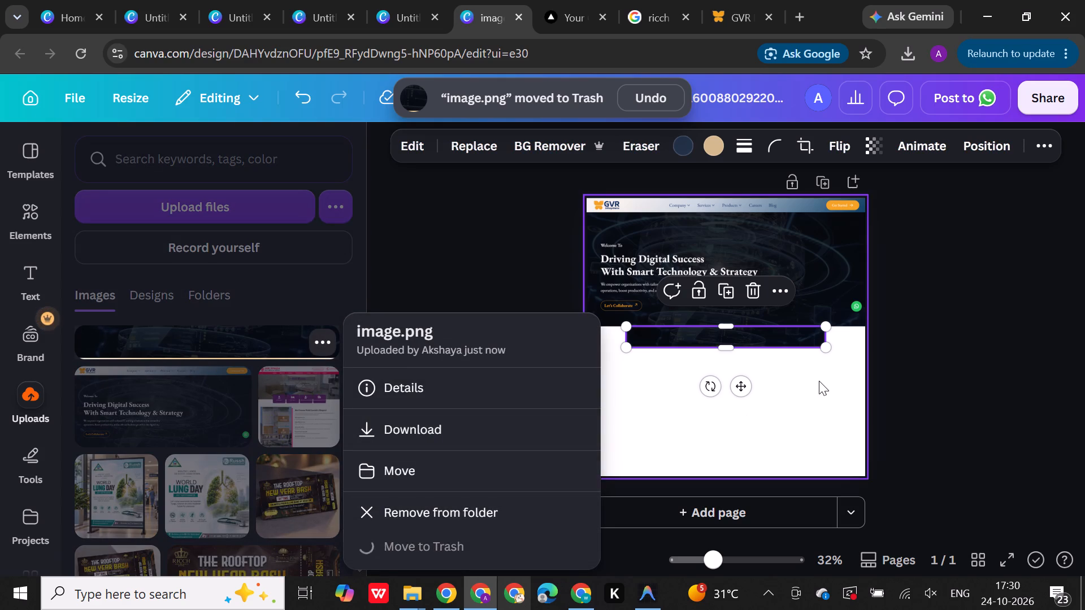
# Delete the dark strip pasted below the hero image.
pyautogui.click(749, 296)
# Duplicate the GVR hero image, crop the copy to its bottom strip, and align it over the original's lower edge.
pyautogui.click(792, 281)
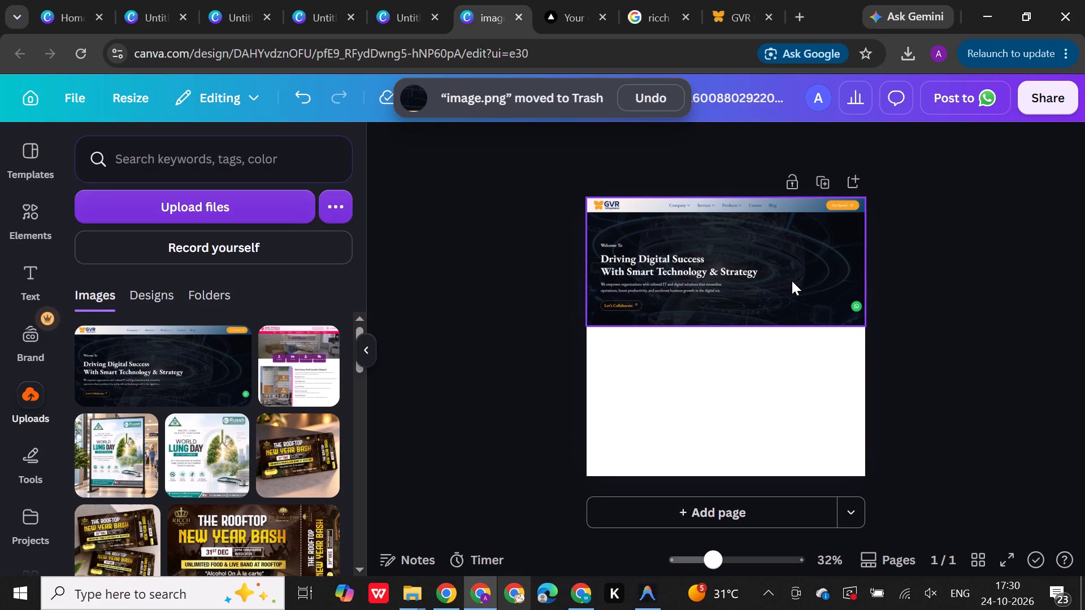
pyautogui.hotkey('ctrl', 'c')
pyautogui.hotkey('ctrl', 'v')
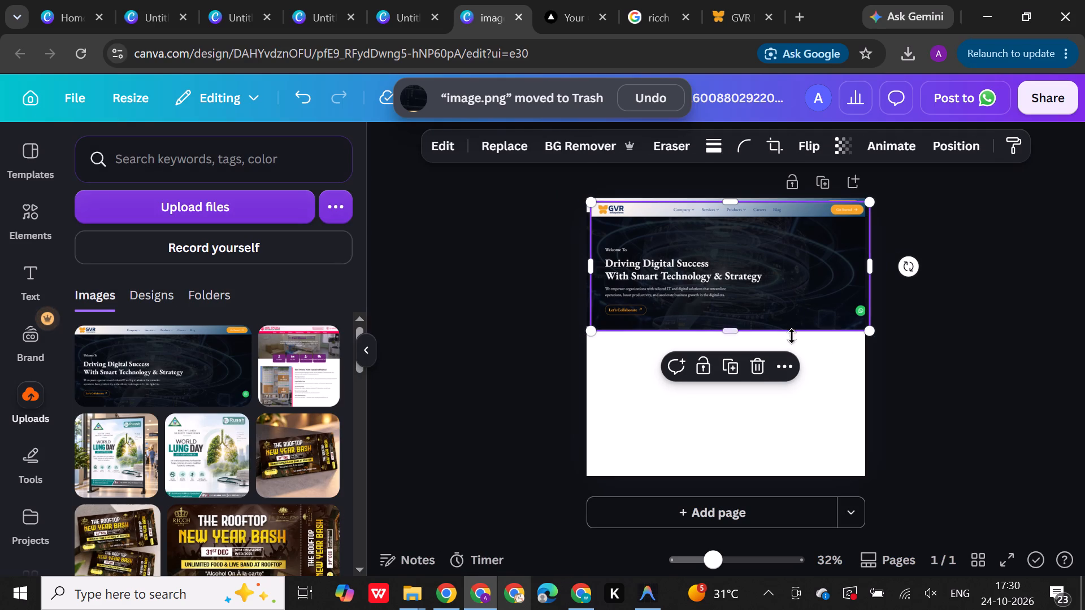
pyautogui.moveTo(773, 294); pyautogui.dragTo(776, 403)
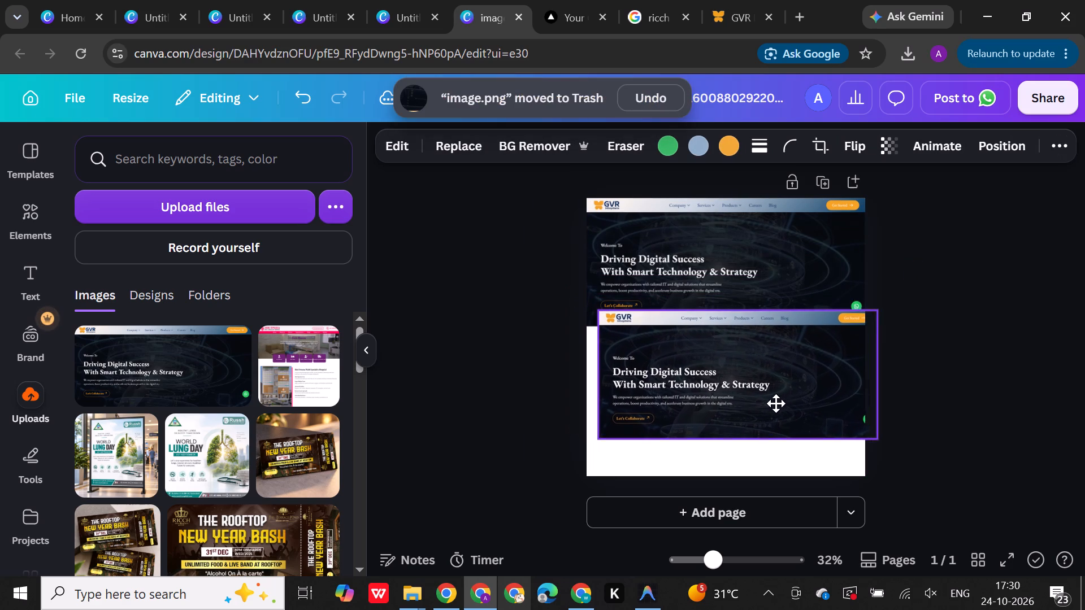
pyautogui.moveTo(776, 403); pyautogui.dragTo(766, 408)
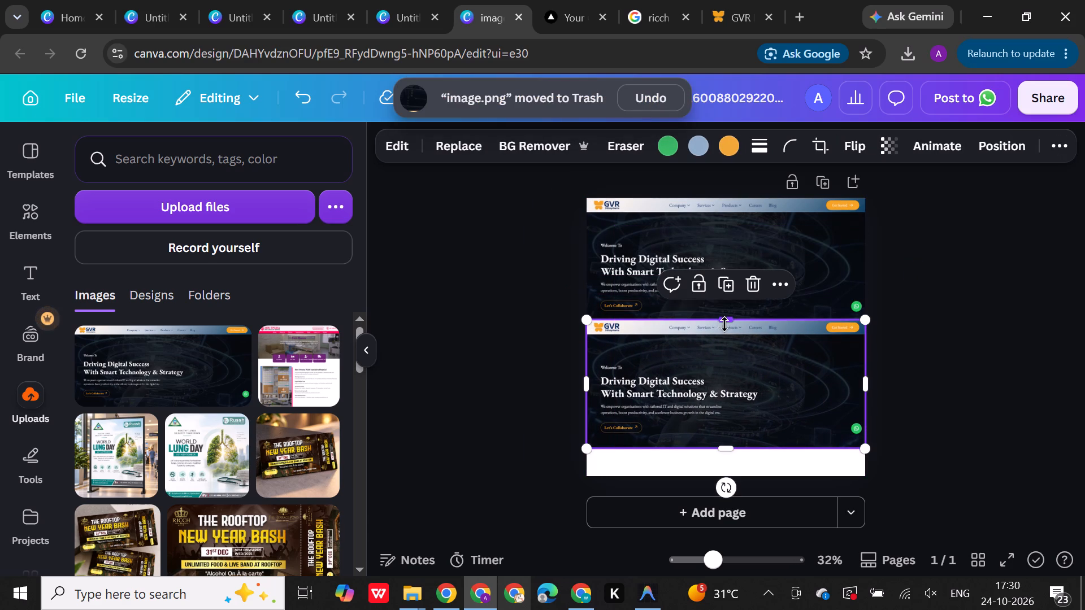
pyautogui.moveTo(724, 324); pyautogui.dragTo(714, 420)
pyautogui.moveTo(709, 437); pyautogui.dragTo(705, 337)
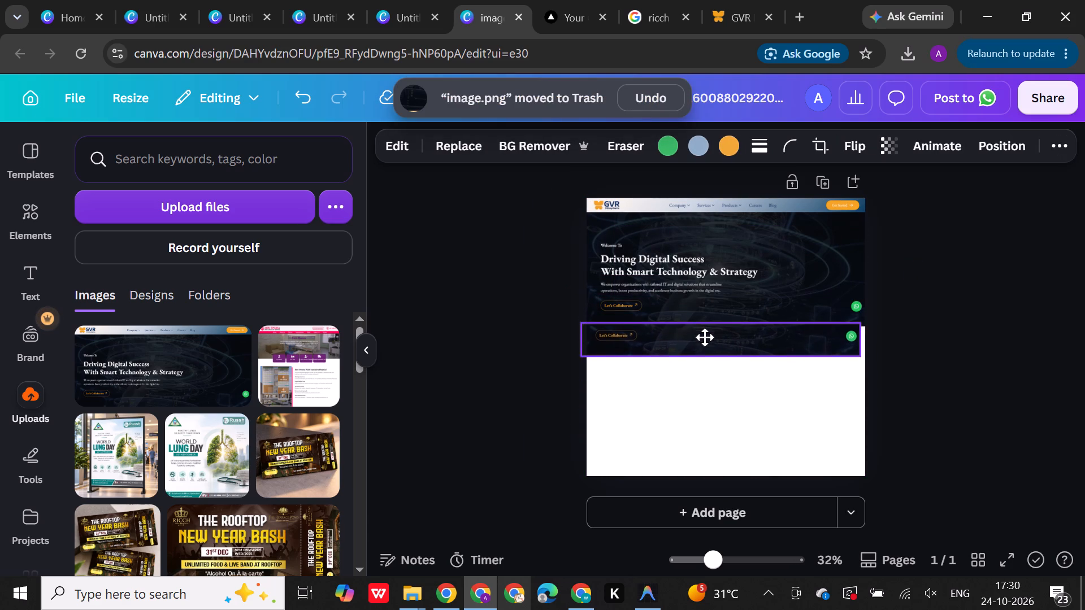
pyautogui.moveTo(705, 337); pyautogui.dragTo(711, 319)
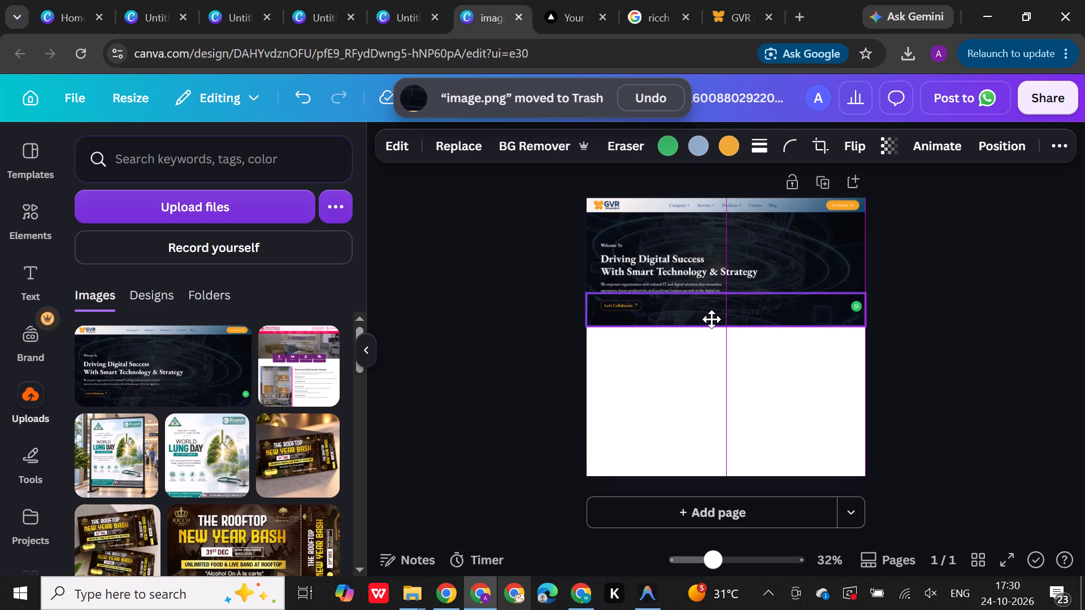
pyautogui.moveTo(711, 319); pyautogui.dragTo(709, 319)
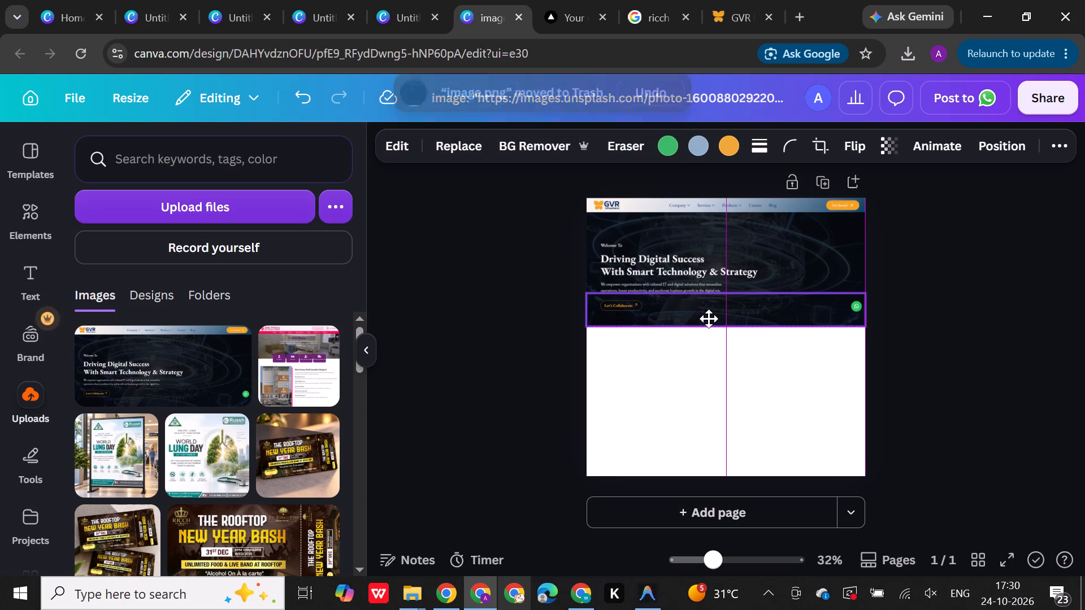
pyautogui.moveTo(709, 319); pyautogui.dragTo(705, 321)
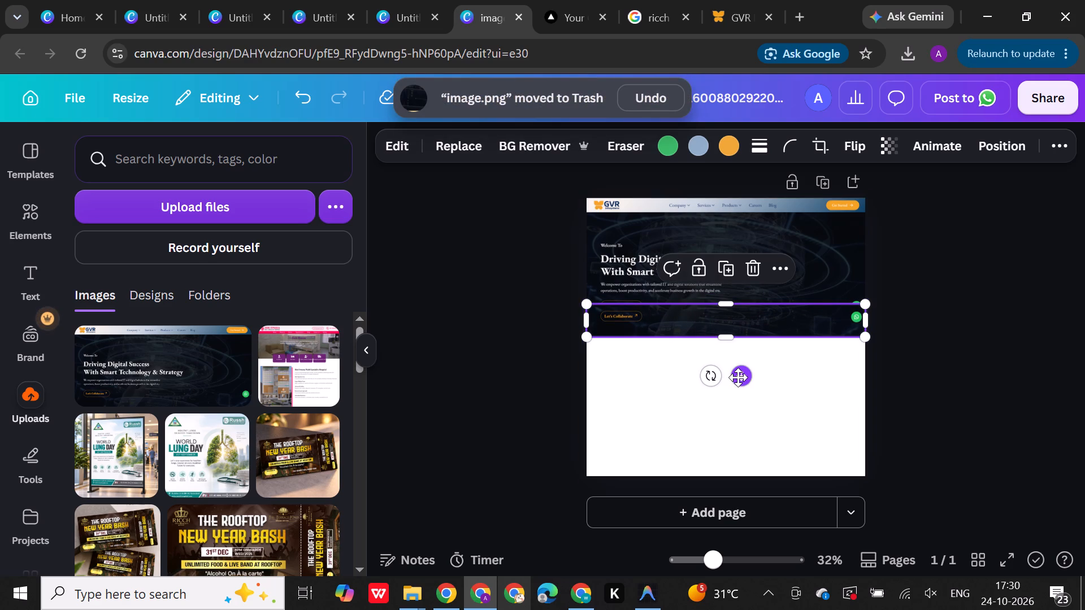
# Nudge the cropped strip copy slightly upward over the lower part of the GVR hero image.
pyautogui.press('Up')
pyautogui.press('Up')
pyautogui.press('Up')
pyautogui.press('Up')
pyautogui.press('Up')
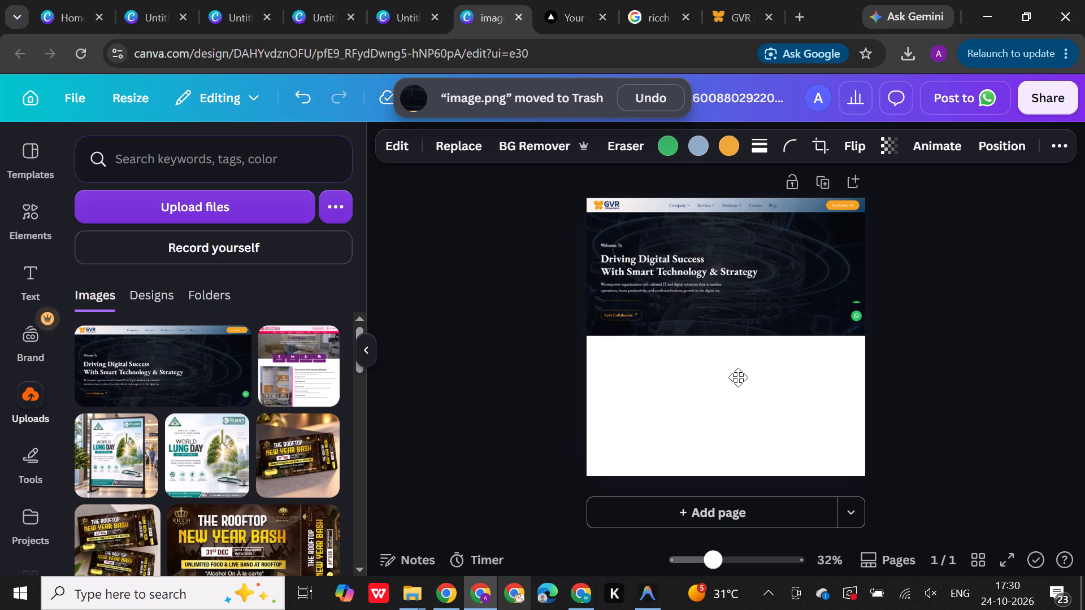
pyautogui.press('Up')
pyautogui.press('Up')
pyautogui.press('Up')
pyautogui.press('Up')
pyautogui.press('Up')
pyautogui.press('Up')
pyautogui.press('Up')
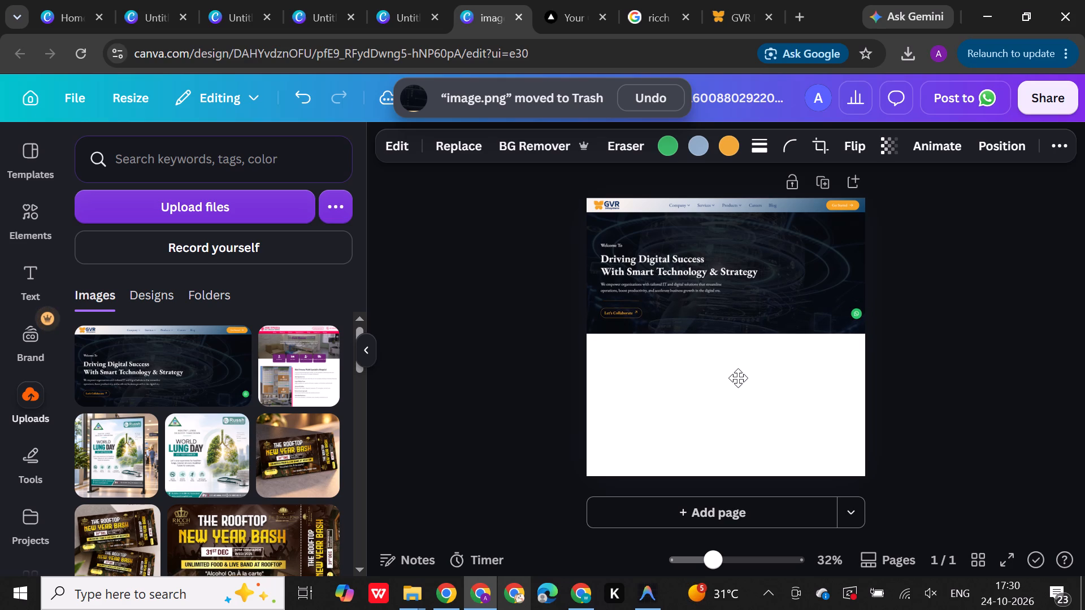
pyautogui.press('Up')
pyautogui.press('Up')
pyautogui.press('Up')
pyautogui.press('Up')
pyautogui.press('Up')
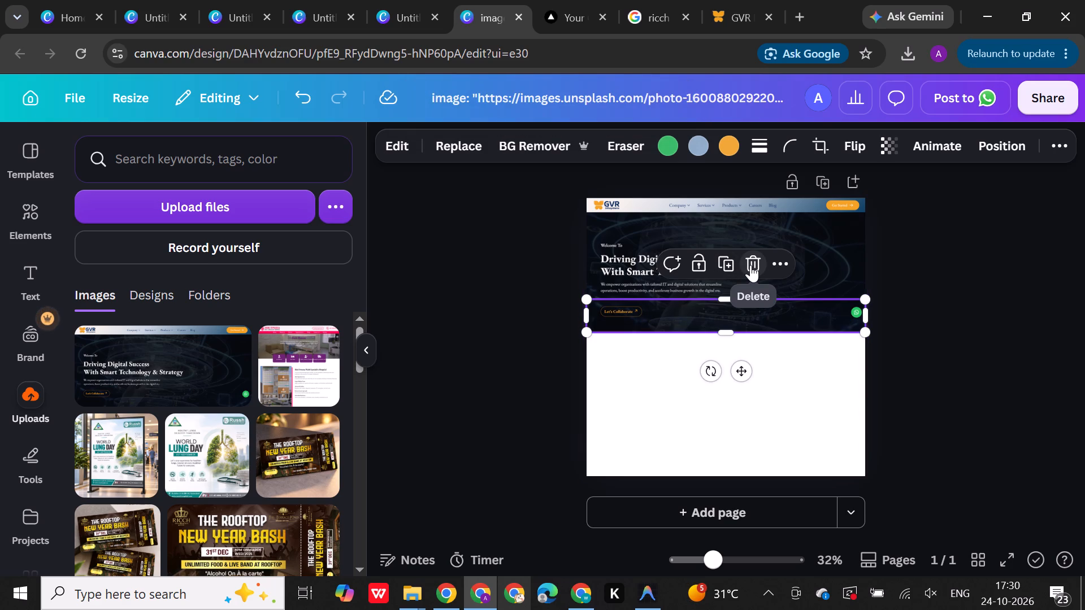
# Crop the strip copy from both sides to a plain dark patch about 149 × 121 px.
pyautogui.moveTo(588, 320); pyautogui.dragTo(755, 325)
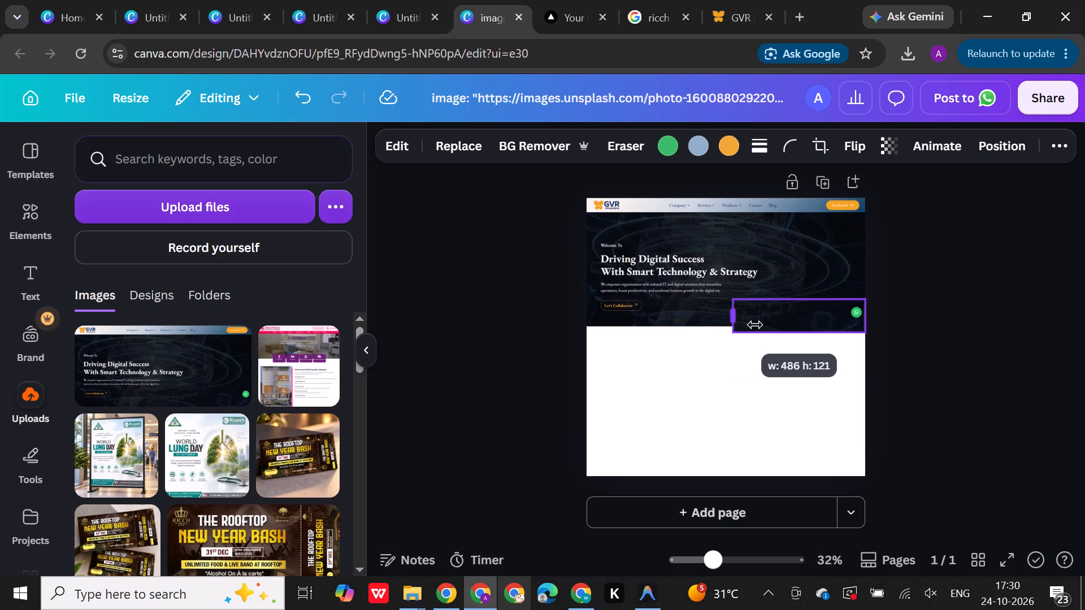
pyautogui.moveTo(755, 325); pyautogui.dragTo(776, 326)
pyautogui.moveTo(869, 319); pyautogui.dragTo(819, 320)
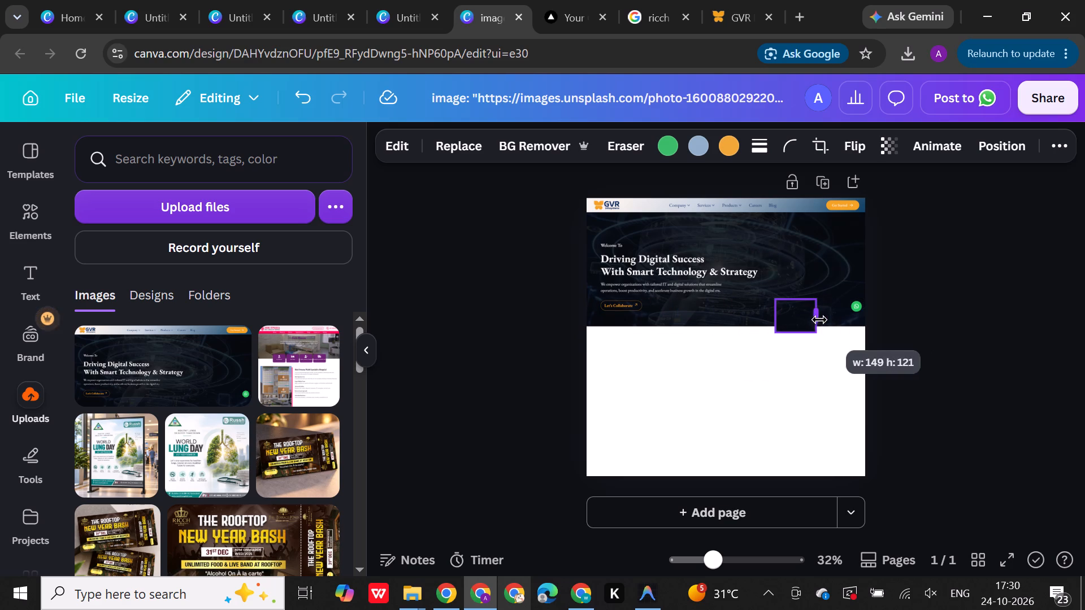
# Cover the green WhatsApp icon in the hero image with the dark patch, reduced to about 53 × 115 px and flush with the hero's lower edge.
pyautogui.moveTo(783, 324); pyautogui.dragTo(837, 320)
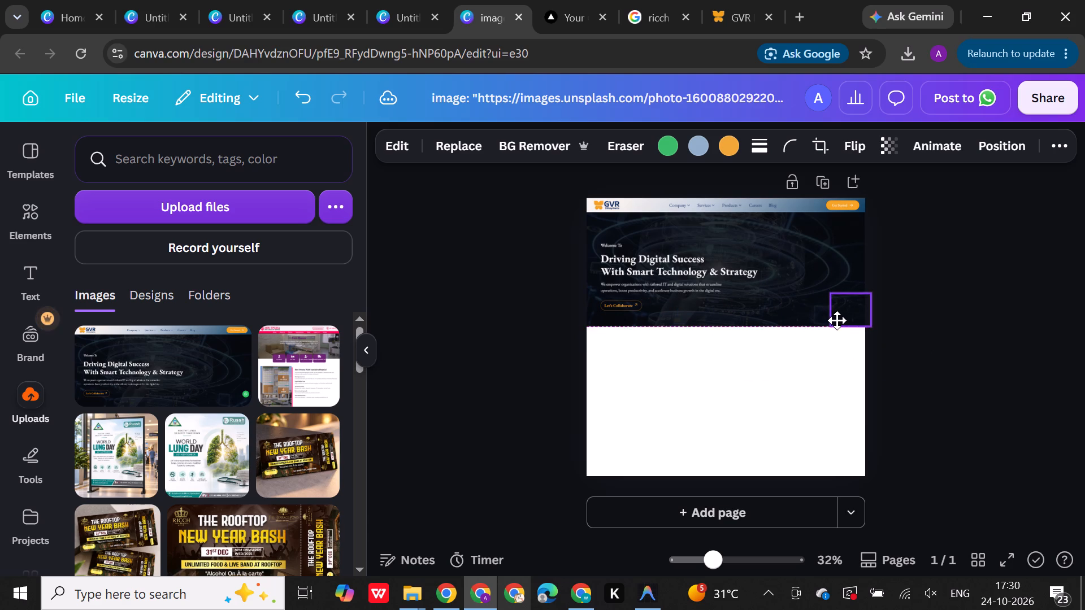
pyautogui.moveTo(837, 320); pyautogui.dragTo(830, 320)
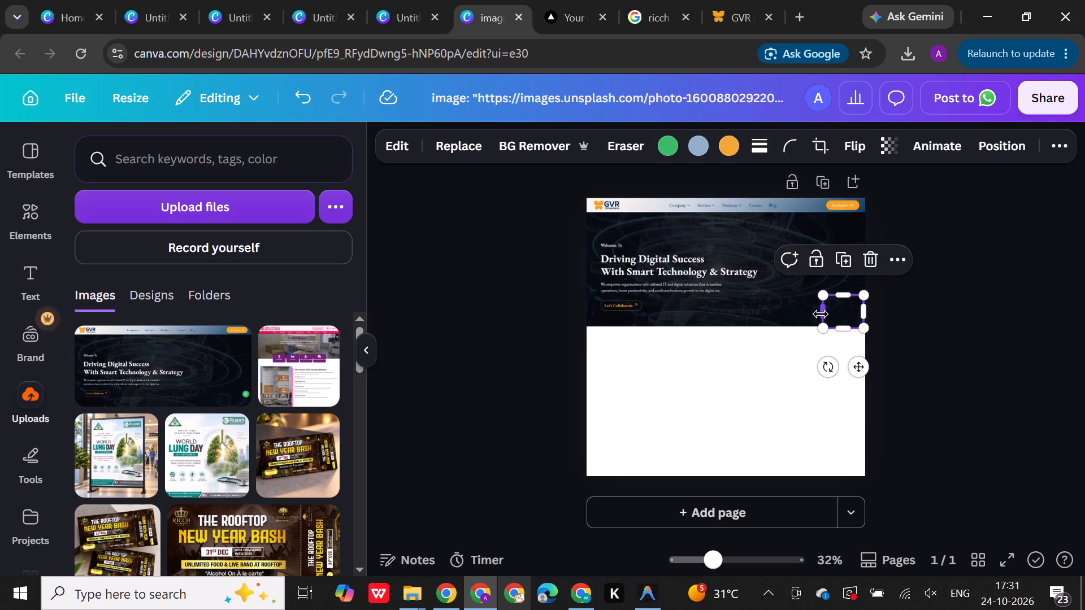
pyautogui.moveTo(821, 314); pyautogui.dragTo(846, 308)
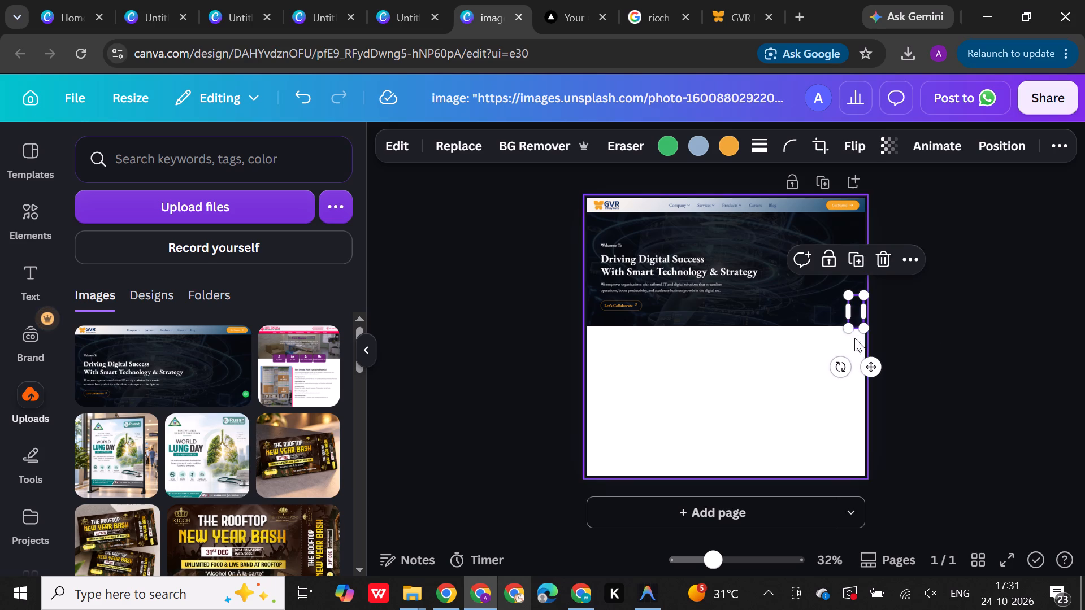
pyautogui.moveTo(850, 330); pyautogui.dragTo(849, 322)
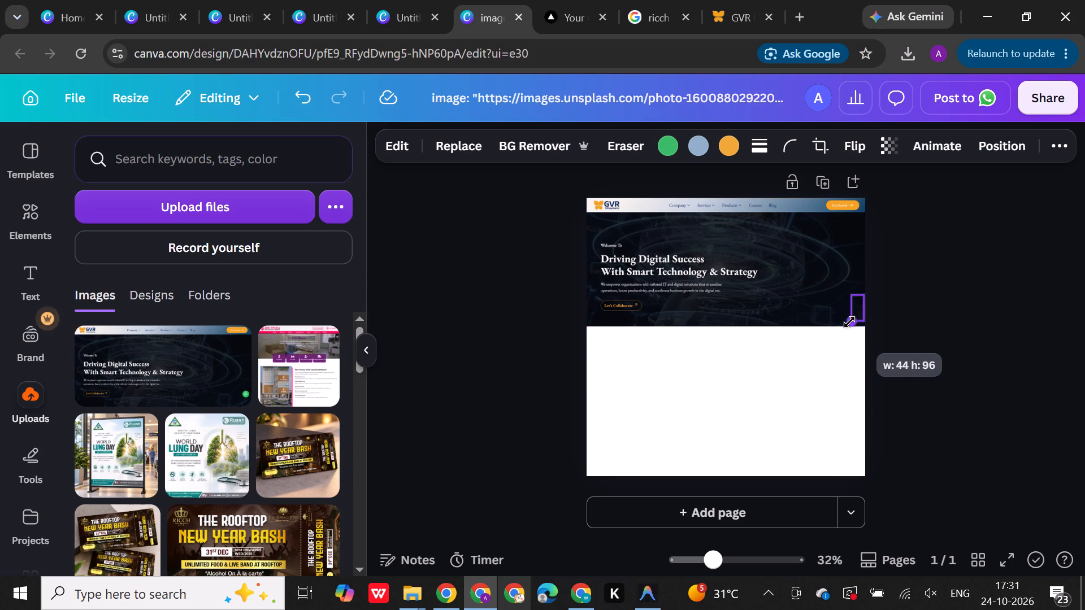
pyautogui.click(923, 333)
pyautogui.click(857, 311)
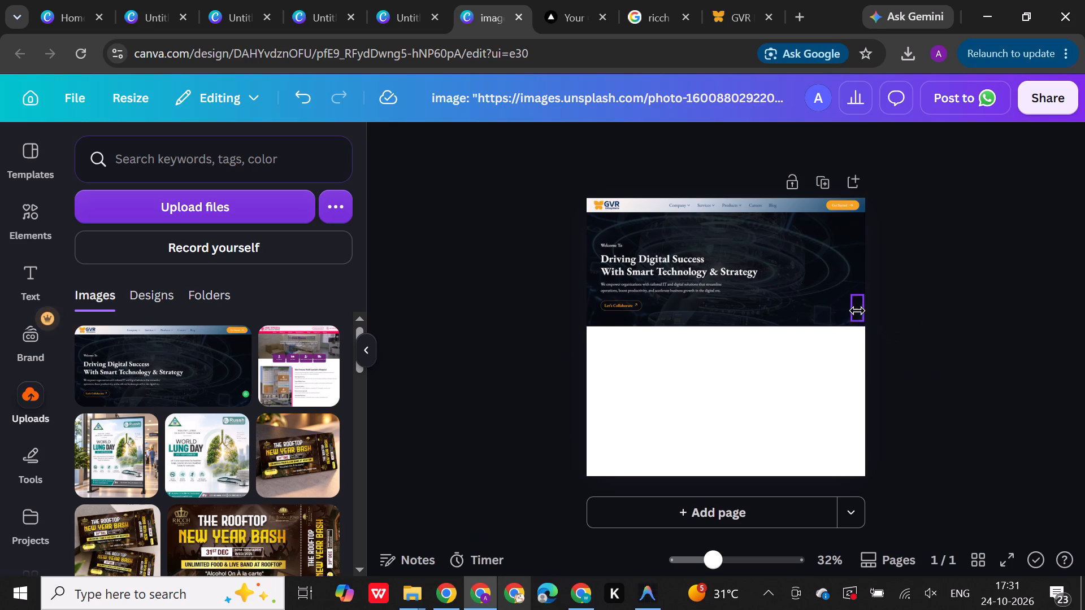
pyautogui.moveTo(853, 325); pyautogui.dragTo(848, 326)
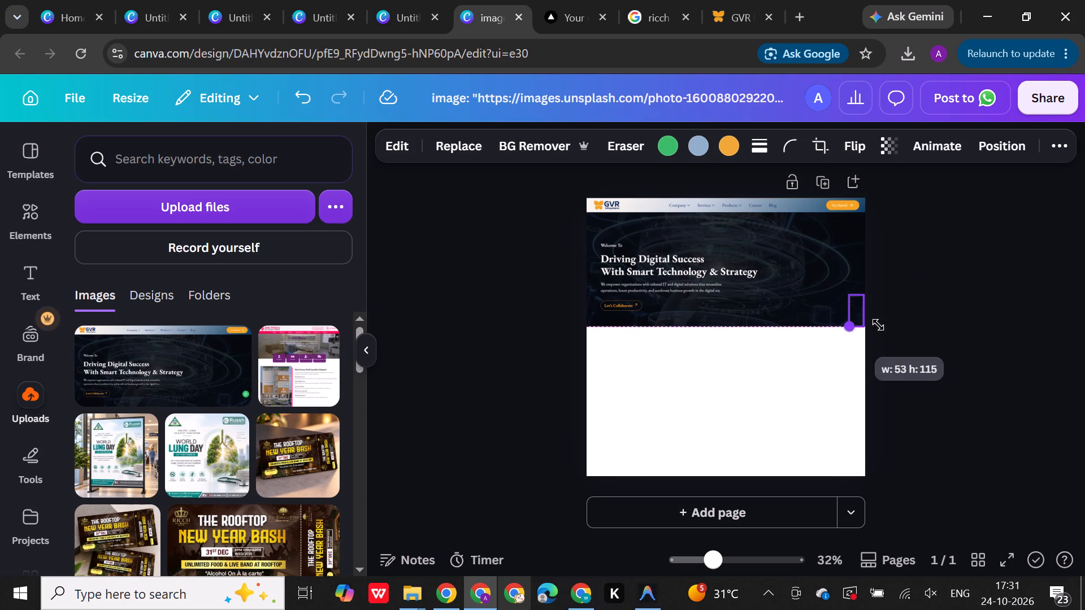
pyautogui.click(895, 322)
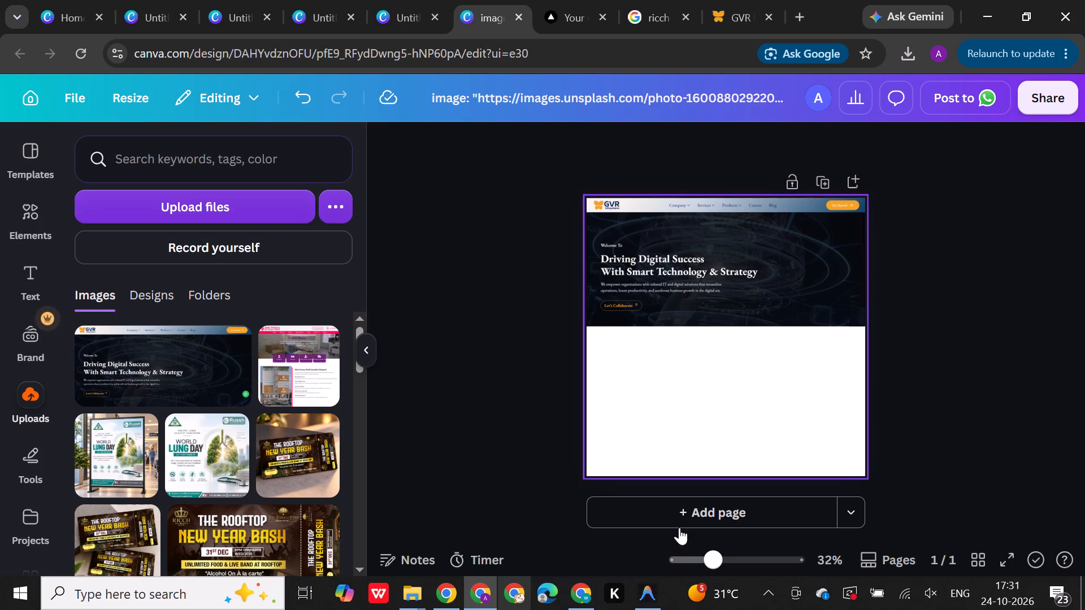
# Switch to the GVR Infosystems website and start a screen snip of the "Brands We Collaborate With" section.
pyautogui.click(731, 0)
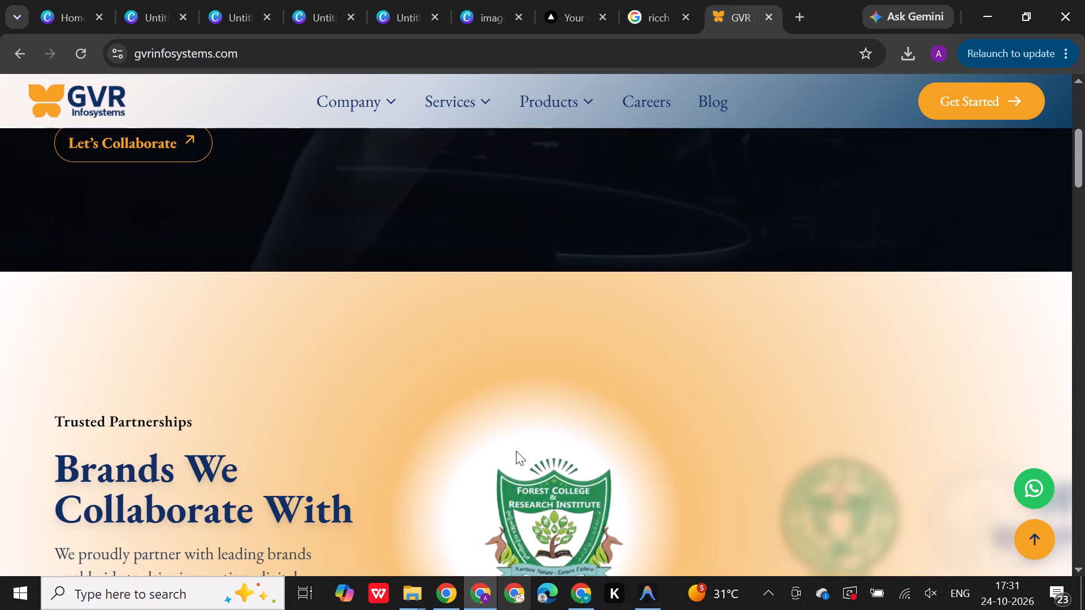
pyautogui.scroll(-2, 515, 450)
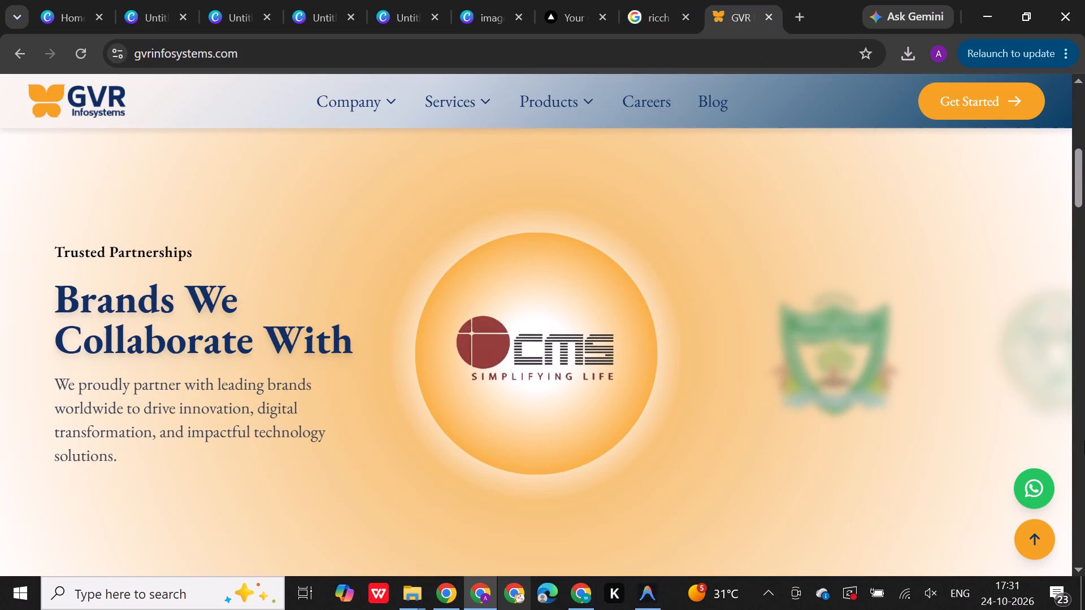
pyautogui.press('shift+super+s')
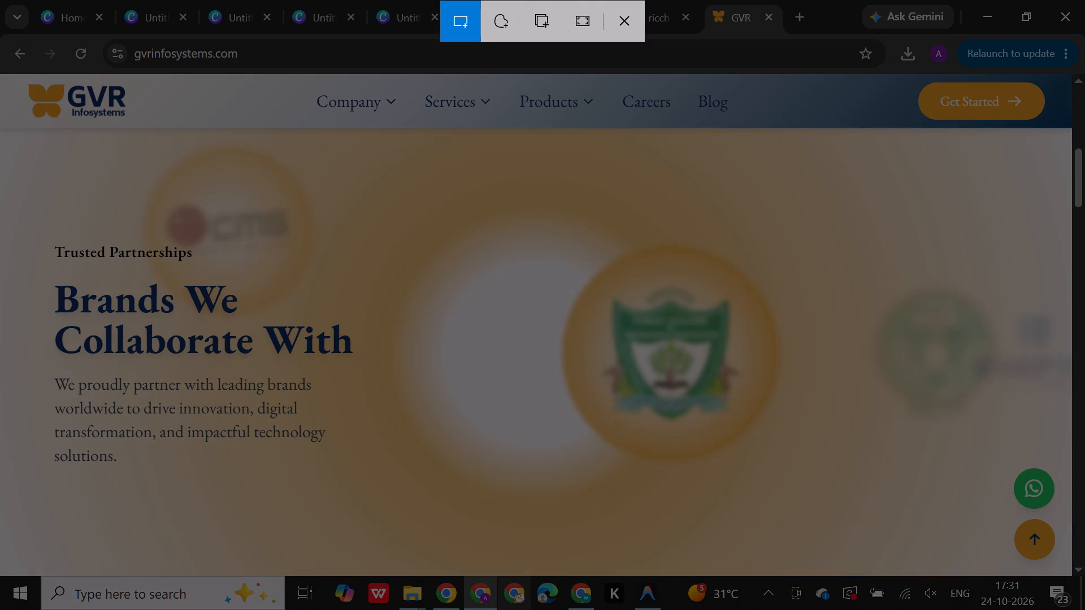
# Take a screen snip of the full-width "Brands We Collaborate With" section on the GVR Infosystems website, excluding its header.
pyautogui.click(621, 22)
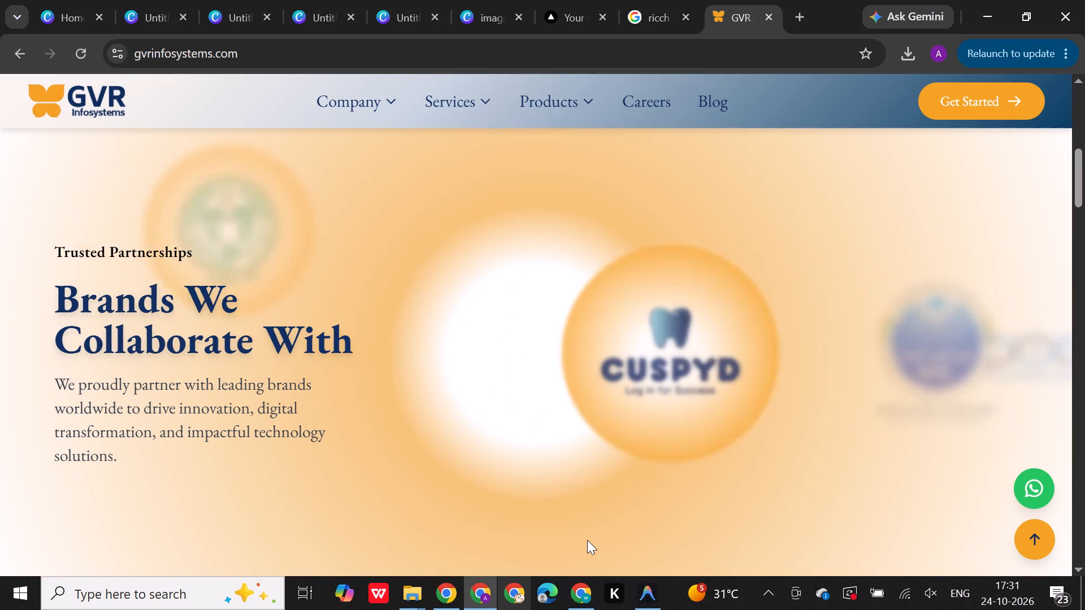
pyautogui.press('shift+super+s')
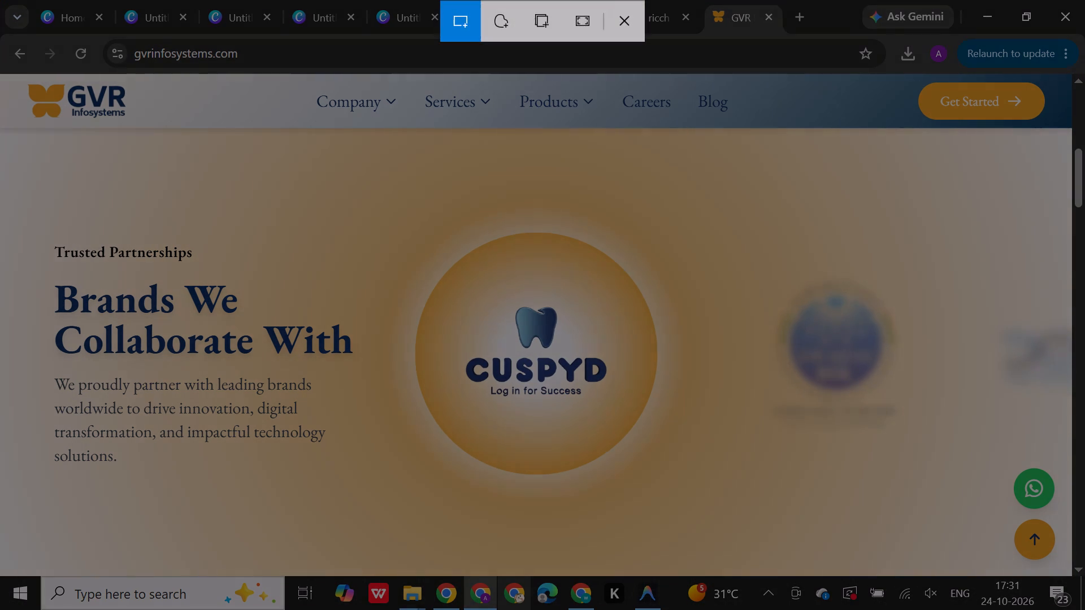
pyautogui.moveTo(0, 128); pyautogui.dragTo(49, 225)
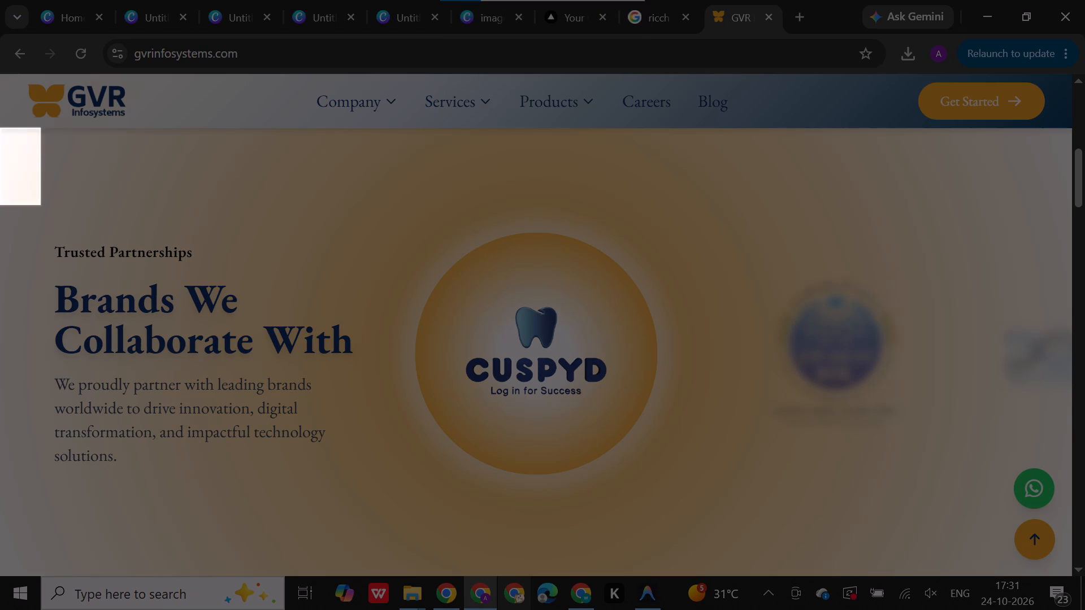
pyautogui.moveTo(49, 225); pyautogui.dragTo(1084, 571)
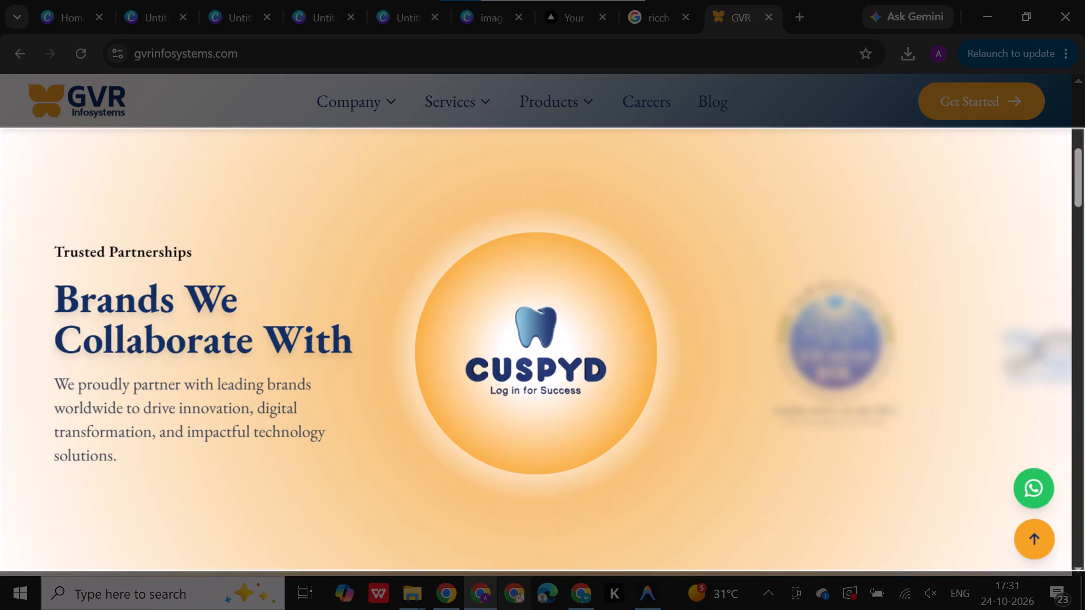
pyautogui.moveTo(1084, 571); pyautogui.dragTo(1071, 576)
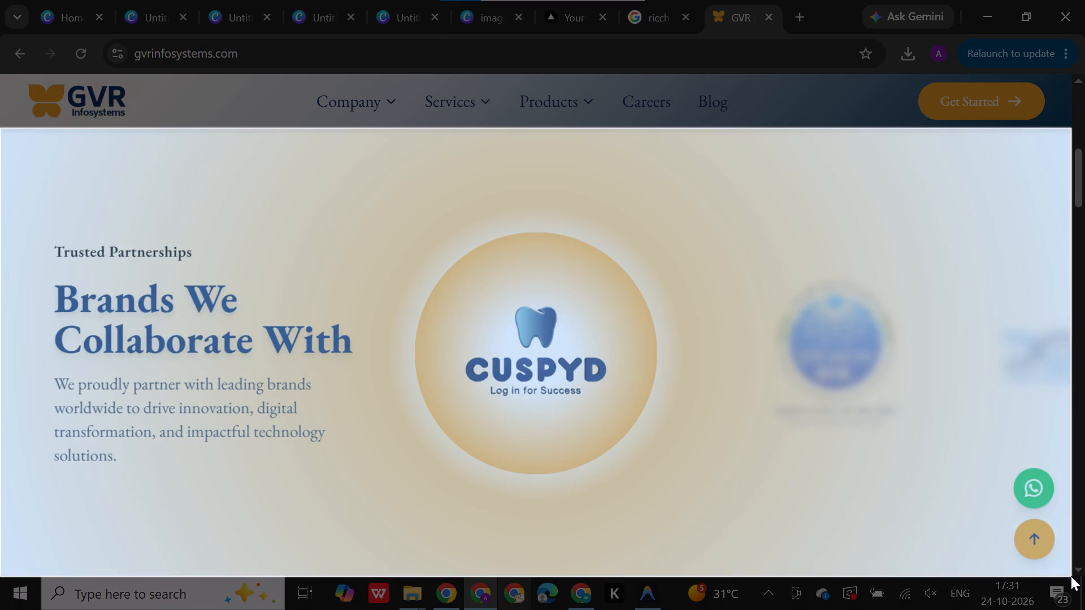
# Paste the "Brands We Collaborate With" snip into the Canva page, directly below the hero image, and scale it to page width.
pyautogui.click(476, 0)
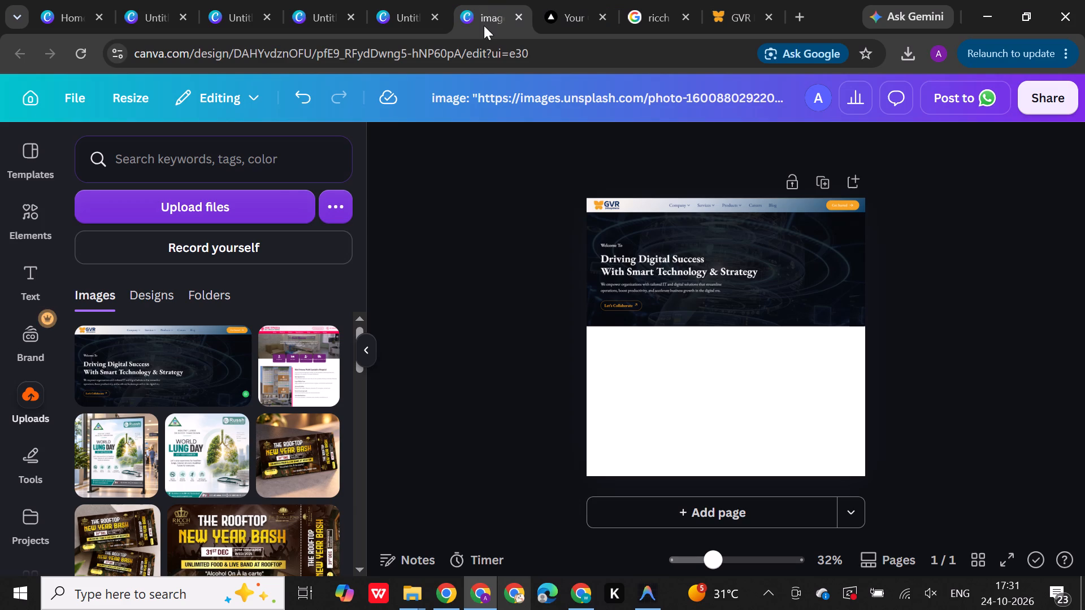
pyautogui.click(622, 377)
pyautogui.hotkey('ctrl', 'v')
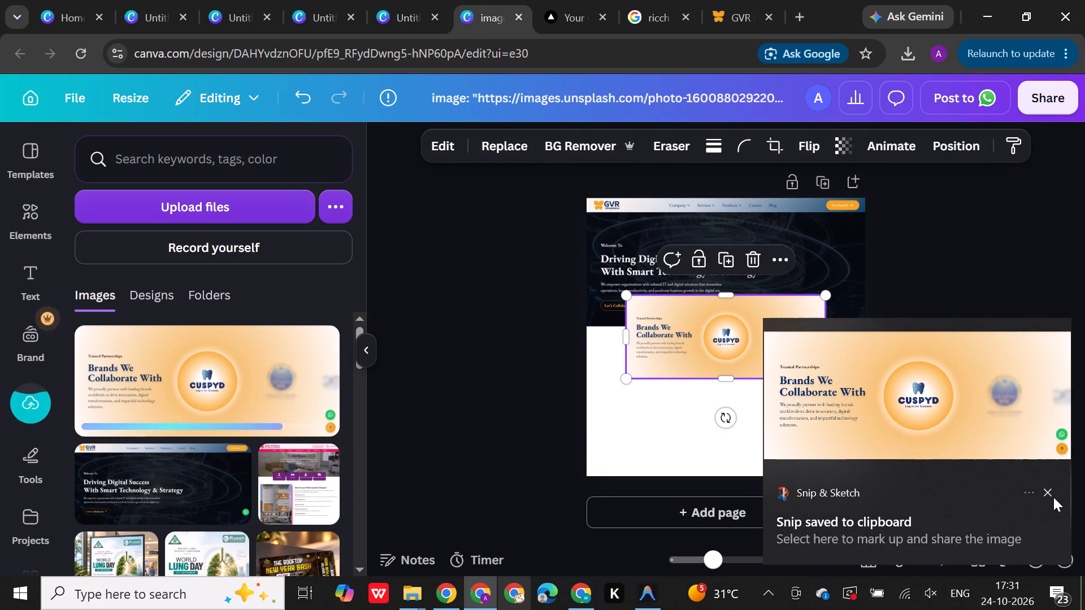
pyautogui.click(1053, 497)
pyautogui.moveTo(750, 349); pyautogui.dragTo(711, 384)
pyautogui.moveTo(792, 409); pyautogui.dragTo(817, 438)
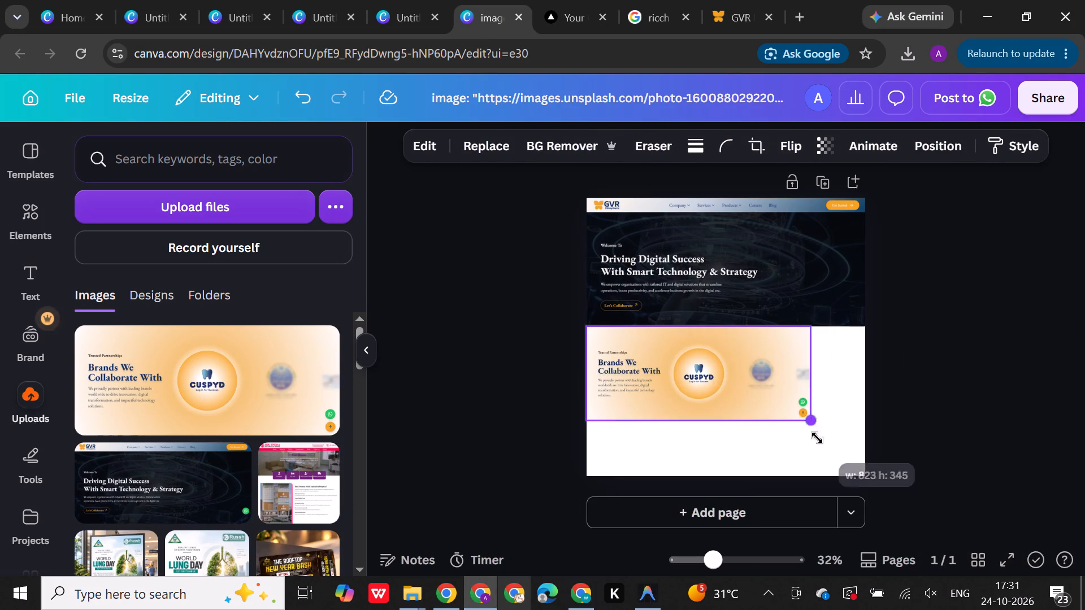
pyautogui.moveTo(817, 438); pyautogui.dragTo(852, 492)
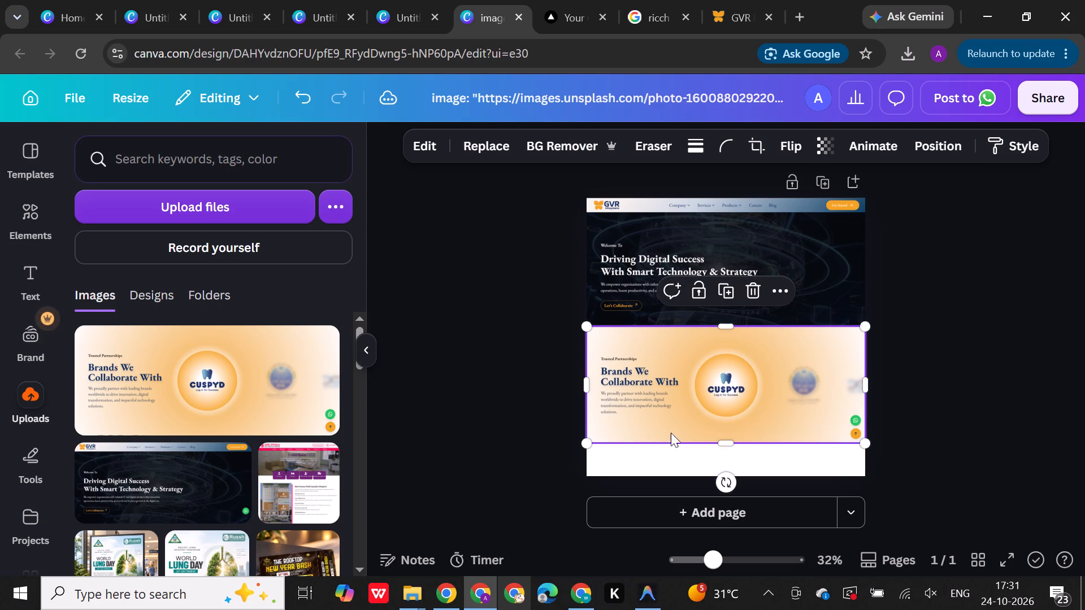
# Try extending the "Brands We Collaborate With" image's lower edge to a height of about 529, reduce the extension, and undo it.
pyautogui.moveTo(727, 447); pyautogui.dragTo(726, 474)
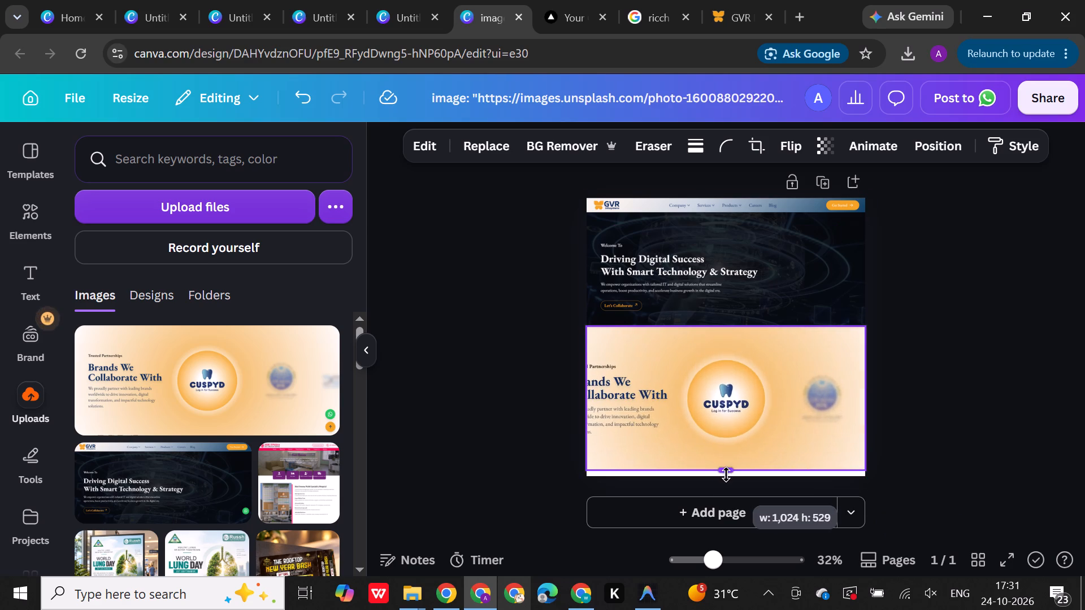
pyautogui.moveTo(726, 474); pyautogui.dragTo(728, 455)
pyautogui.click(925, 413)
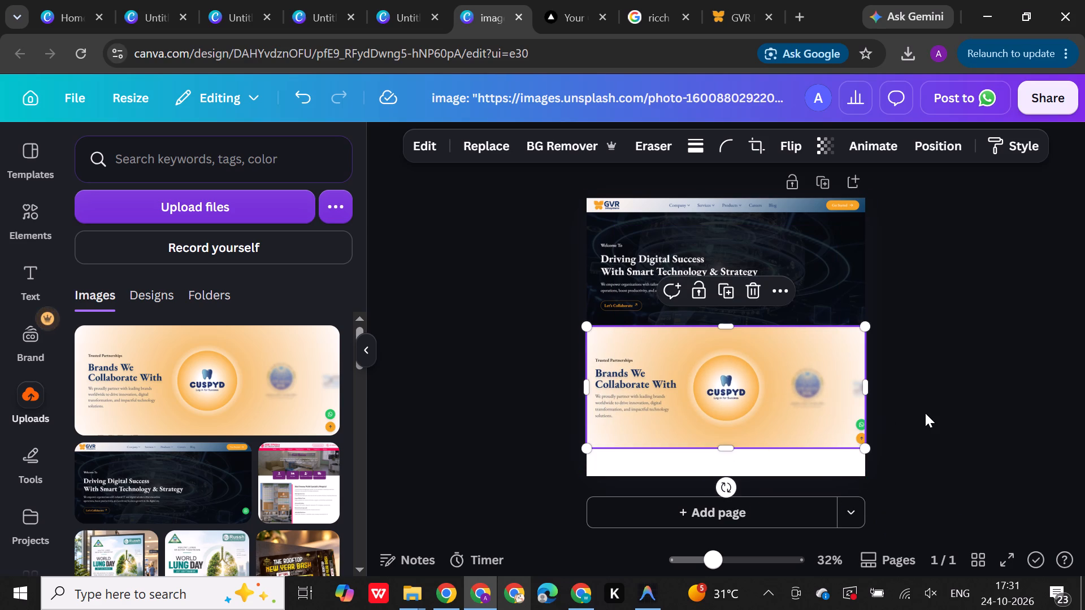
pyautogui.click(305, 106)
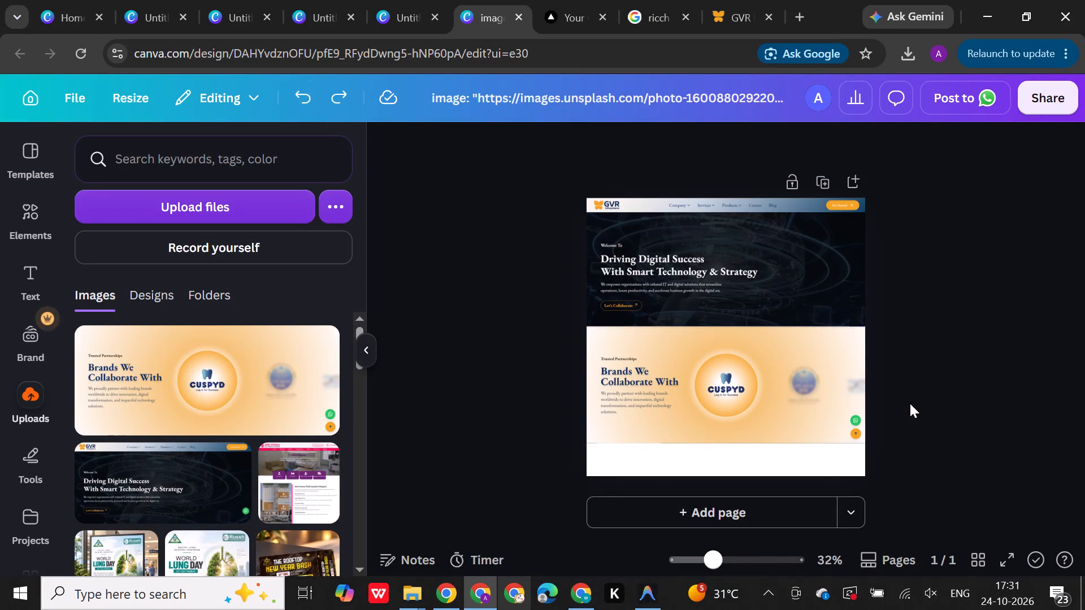
# Paste the section snip again, crop it to a small plain orange patch, and place it over the WhatsApp and arrow icons.
pyautogui.click(736, 472)
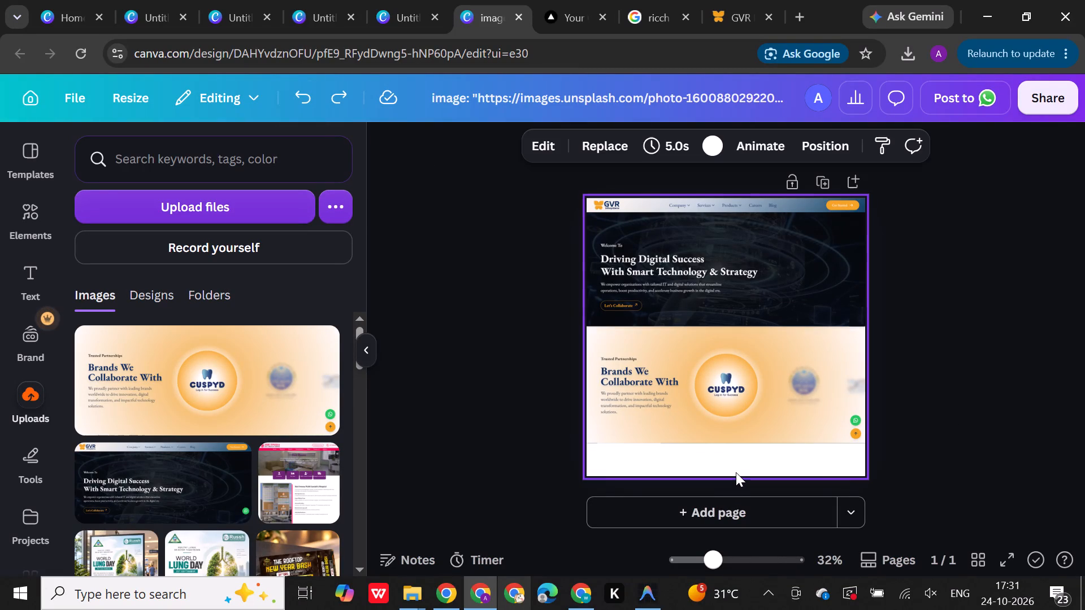
pyautogui.click(751, 464)
pyautogui.hotkey('ctrl', 'v')
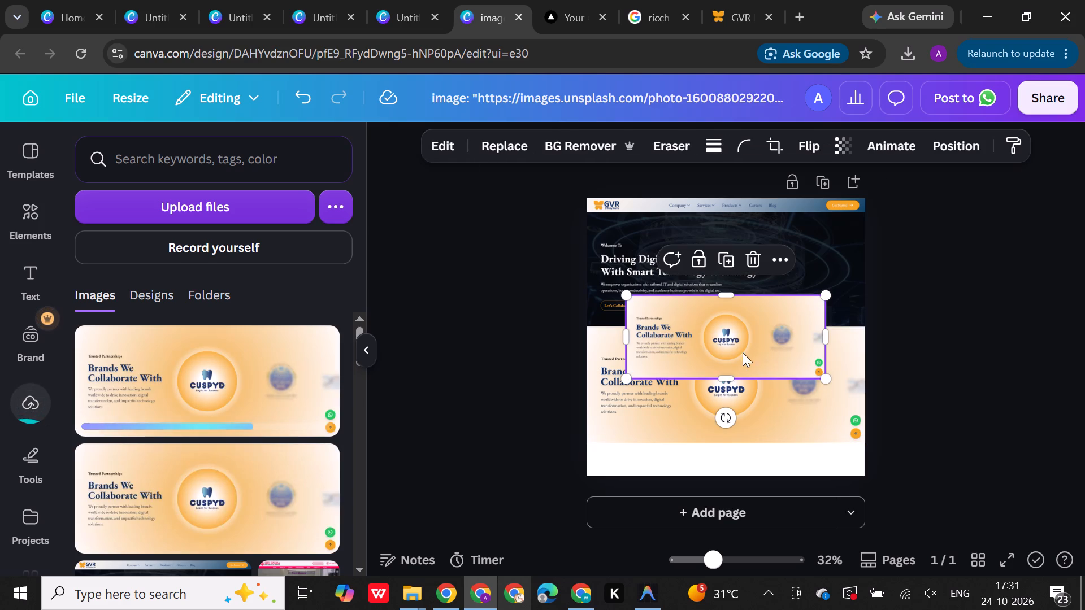
pyautogui.moveTo(625, 333); pyautogui.dragTo(757, 344)
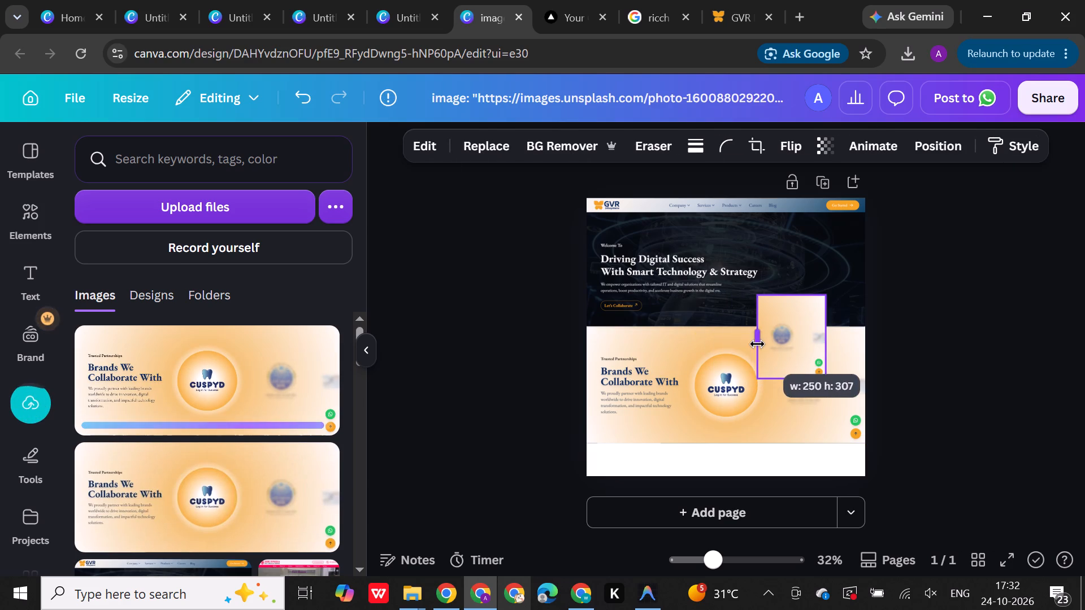
pyautogui.moveTo(757, 344); pyautogui.dragTo(771, 347)
pyautogui.moveTo(801, 299); pyautogui.dragTo(791, 364)
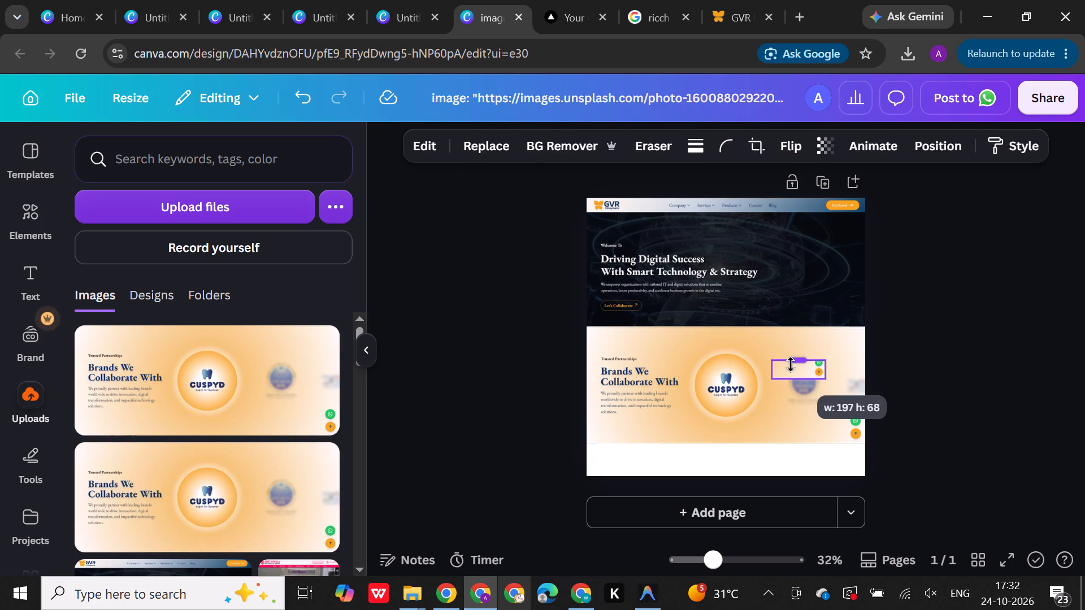
pyautogui.moveTo(791, 364); pyautogui.dragTo(792, 355)
pyautogui.moveTo(831, 368); pyautogui.dragTo(810, 369)
pyautogui.moveTo(806, 420); pyautogui.dragTo(863, 483)
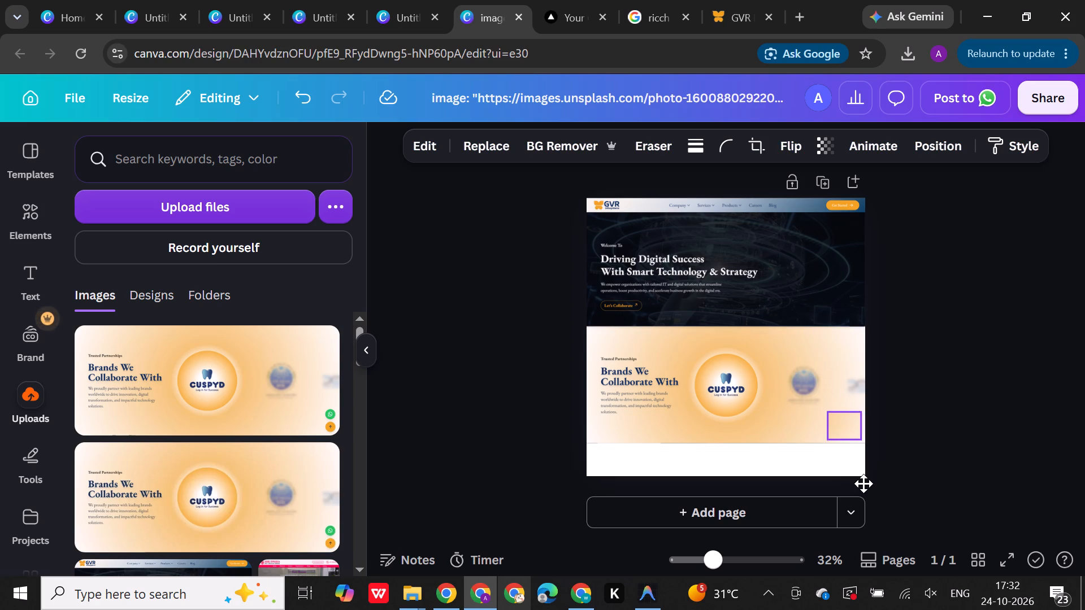
pyautogui.moveTo(863, 483); pyautogui.dragTo(866, 485)
pyautogui.click(948, 456)
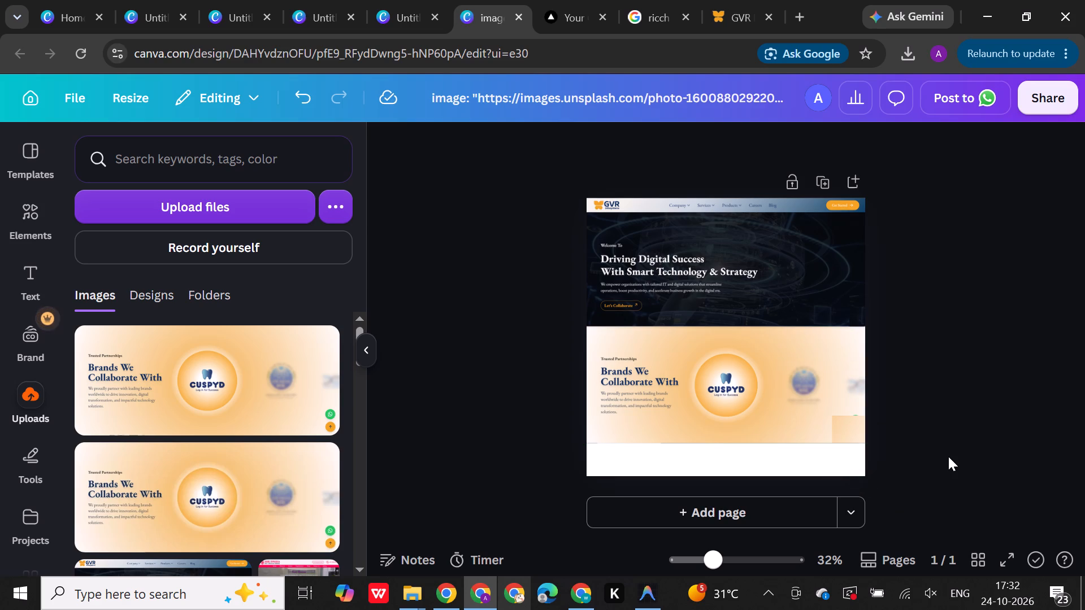
# Narrow the orange patch from its inner side, shift it slightly, and enlarge it a little to cover the corner icons.
pyautogui.click(858, 428)
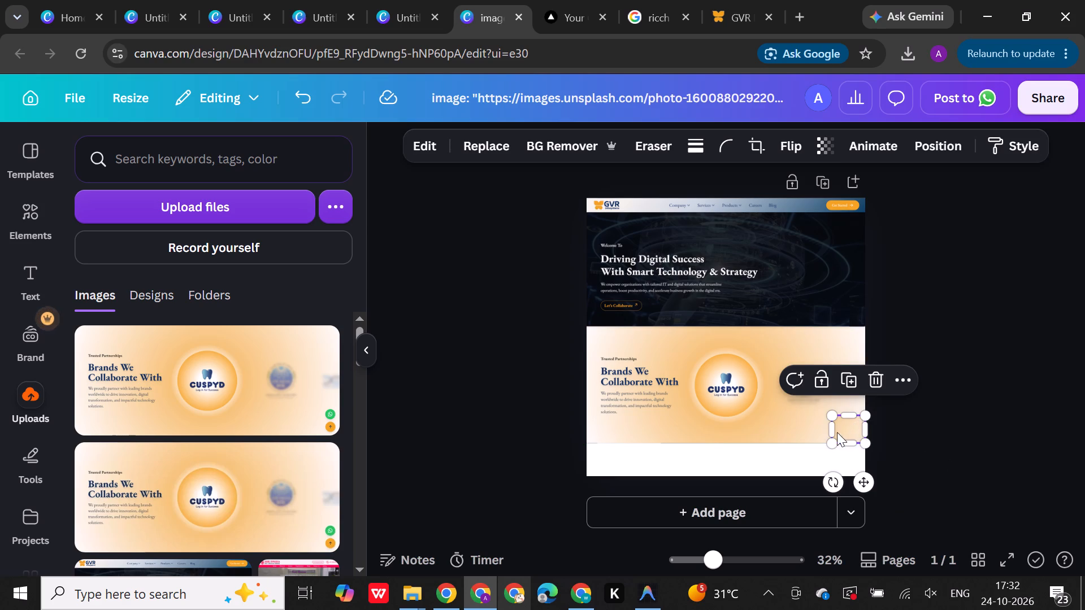
pyautogui.moveTo(834, 430); pyautogui.dragTo(848, 427)
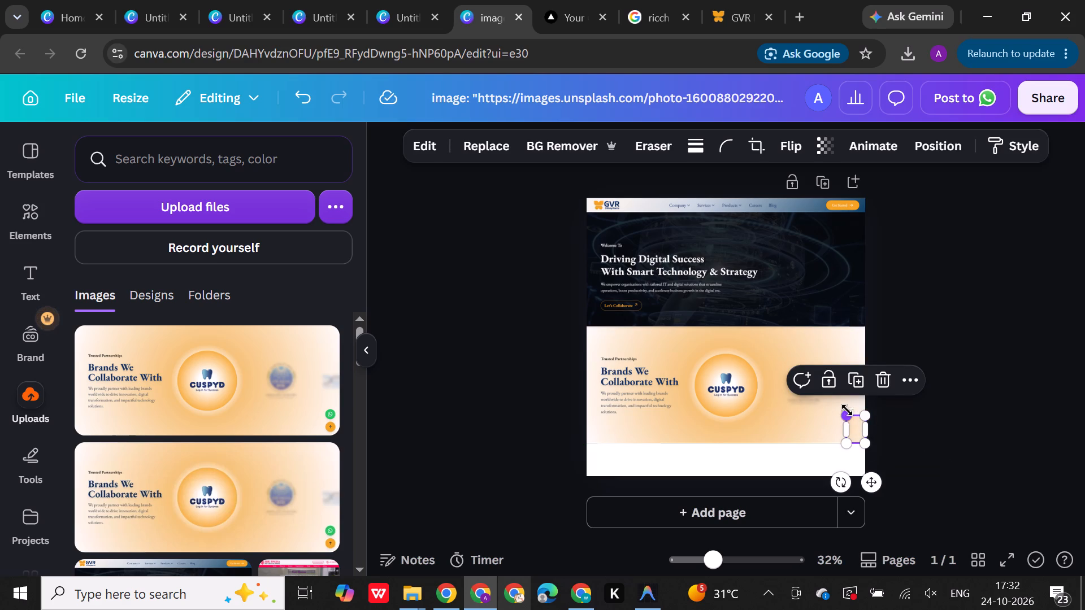
pyautogui.click(857, 431)
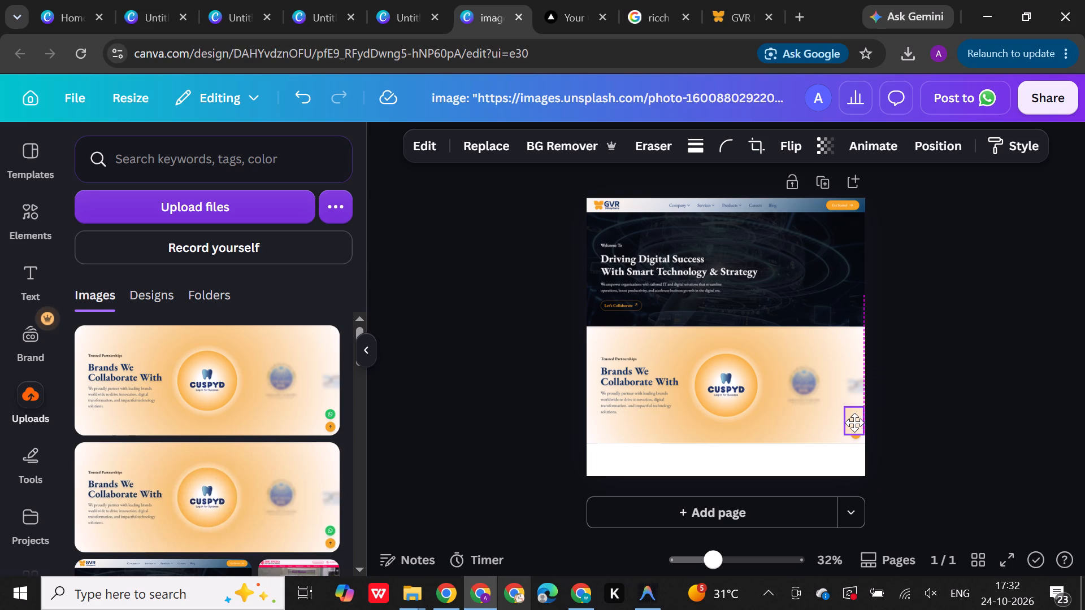
pyautogui.click(931, 430)
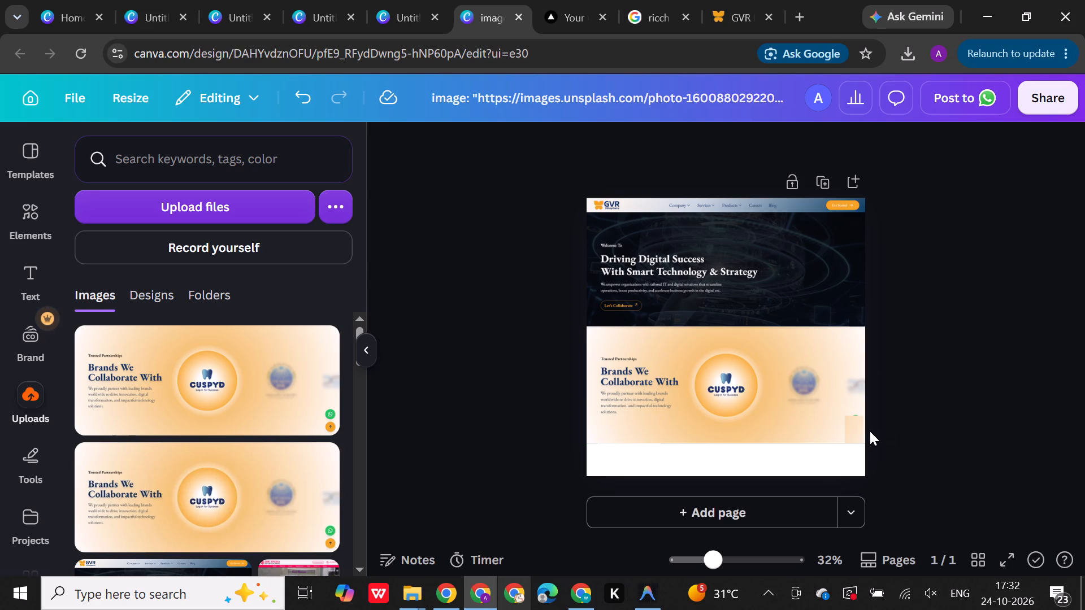
pyautogui.click(857, 431)
pyautogui.click(851, 415)
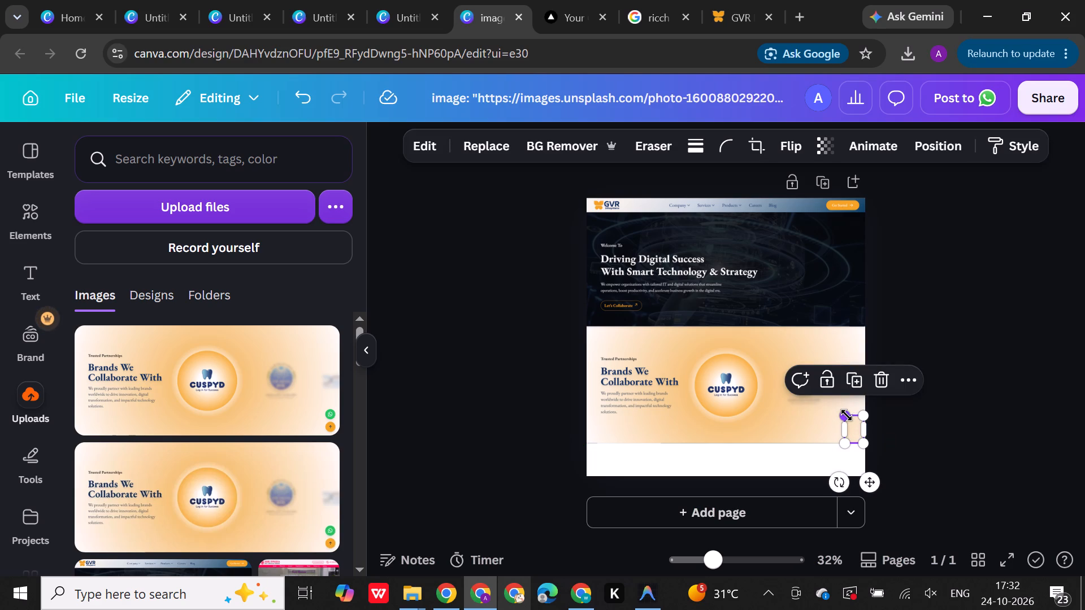
pyautogui.moveTo(847, 415); pyautogui.dragTo(843, 409)
pyautogui.click(920, 424)
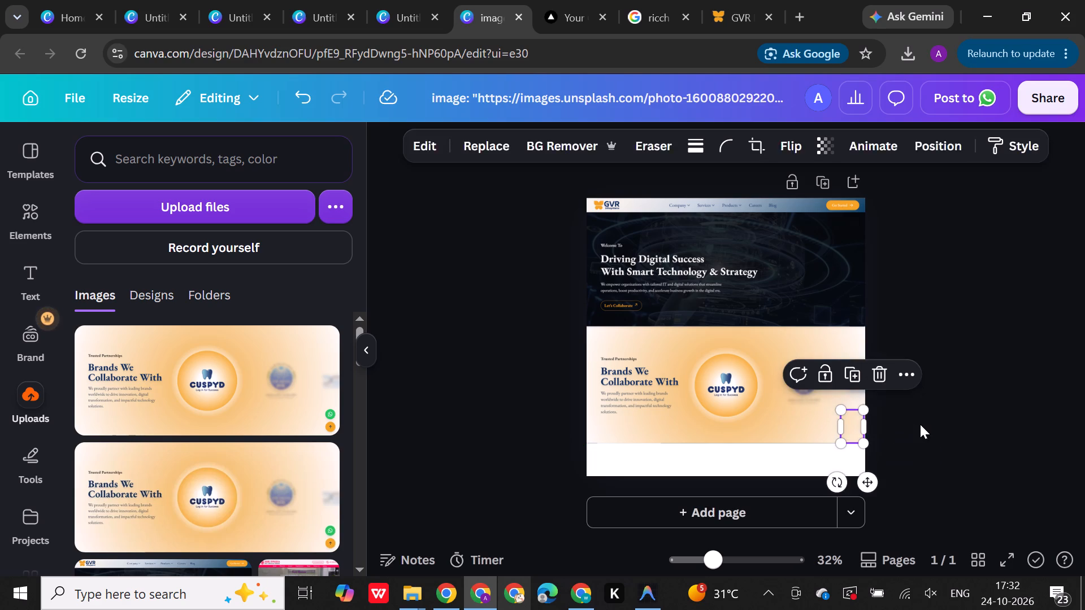
# Stretch the orange patch over the corner icons back out to show the whole section snip, and delete it.
pyautogui.click(845, 437)
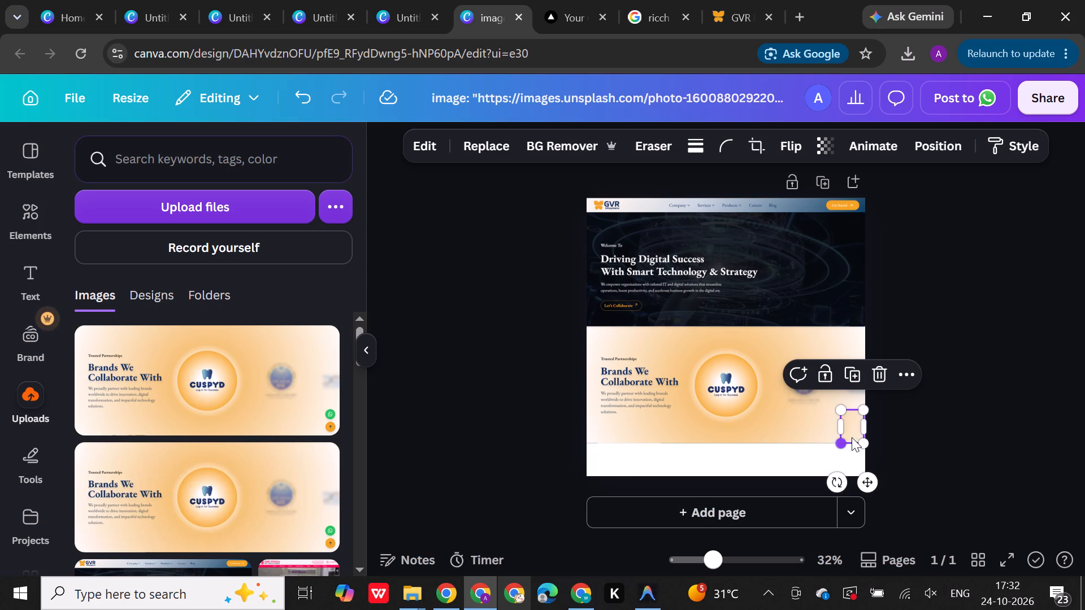
pyautogui.moveTo(842, 430); pyautogui.dragTo(674, 416)
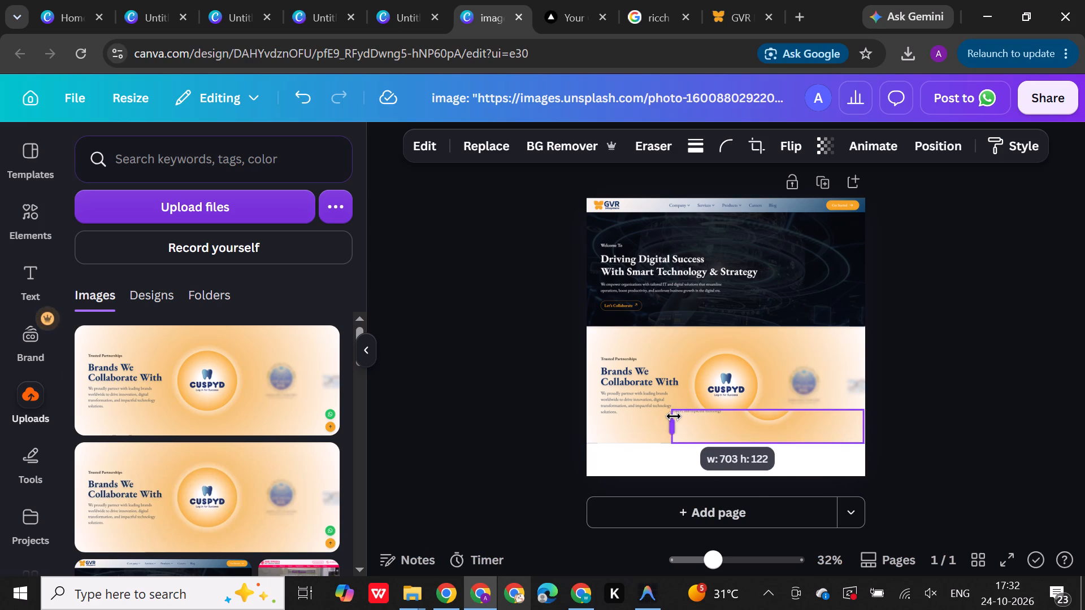
pyautogui.moveTo(674, 416); pyautogui.dragTo(672, 416)
pyautogui.moveTo(797, 428); pyautogui.dragTo(771, 454)
pyautogui.moveTo(741, 440); pyautogui.dragTo(746, 338)
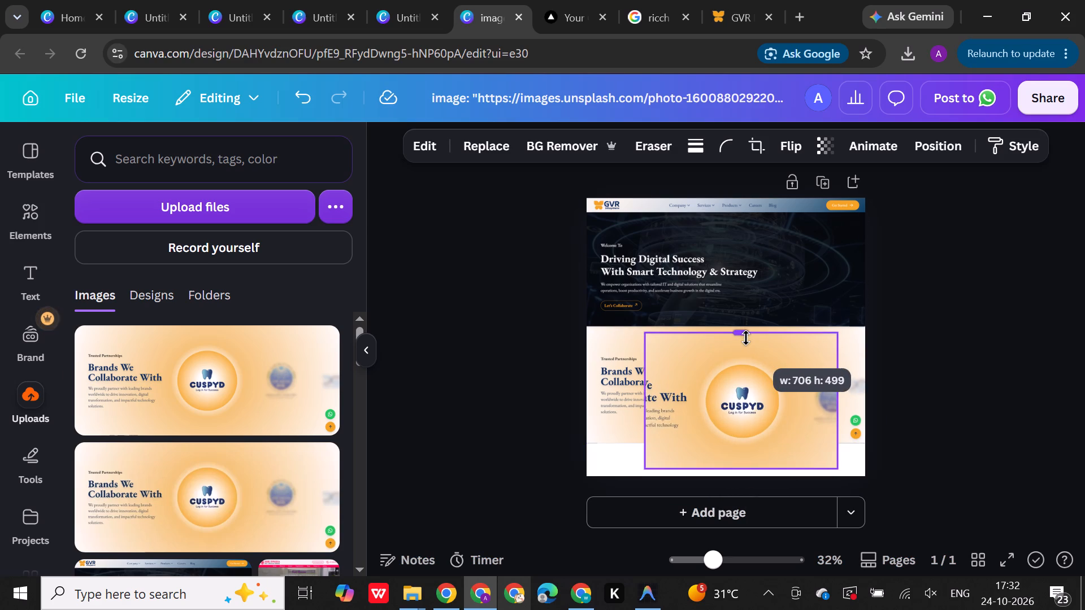
pyautogui.moveTo(746, 338); pyautogui.dragTo(752, 377)
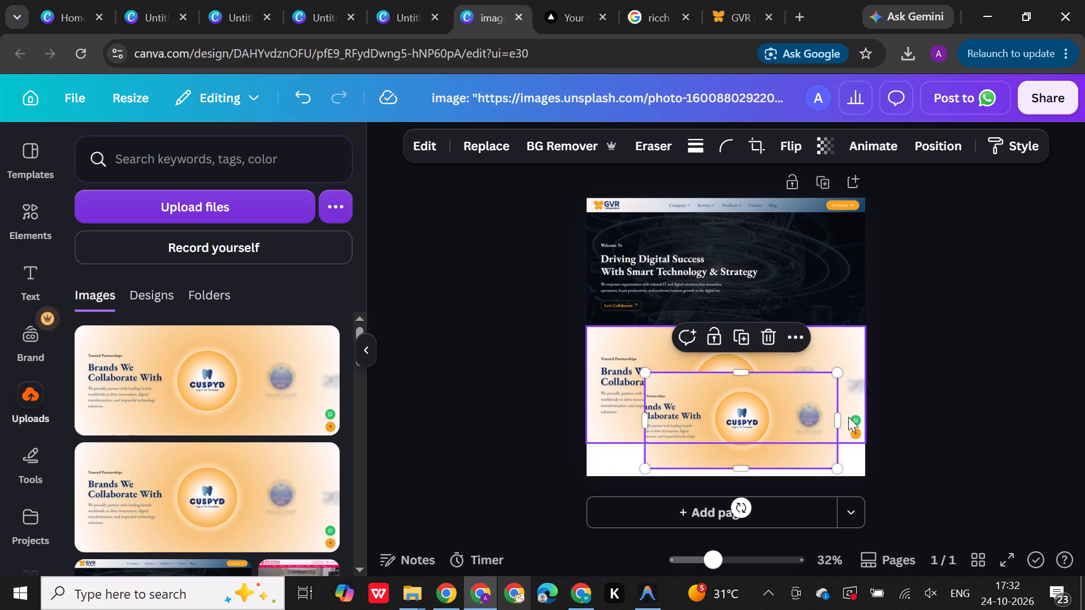
pyautogui.moveTo(840, 417); pyautogui.dragTo(879, 413)
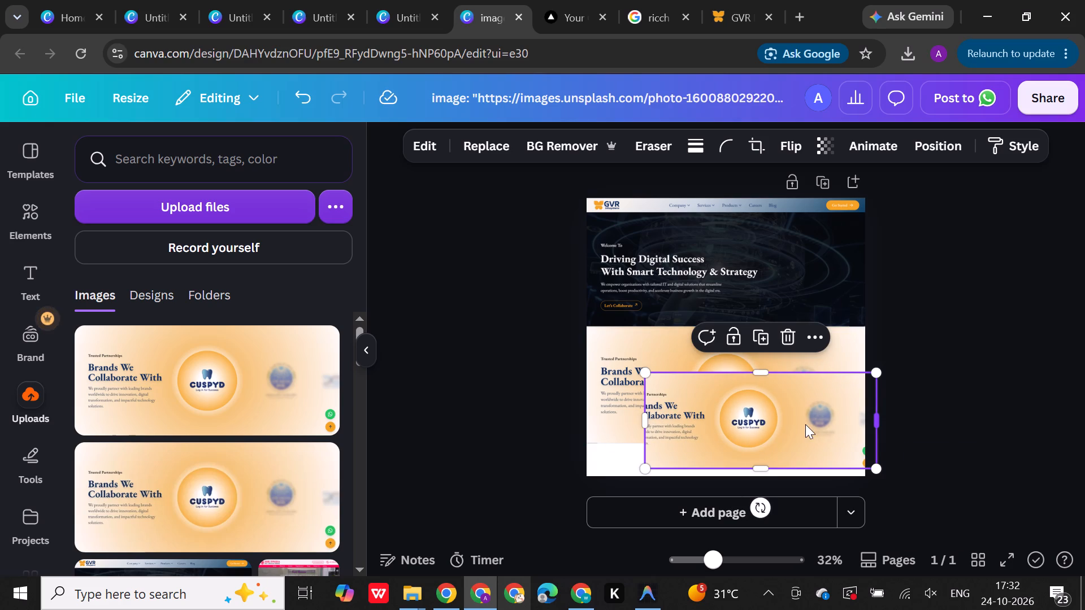
pyautogui.moveTo(650, 419); pyautogui.dragTo(604, 426)
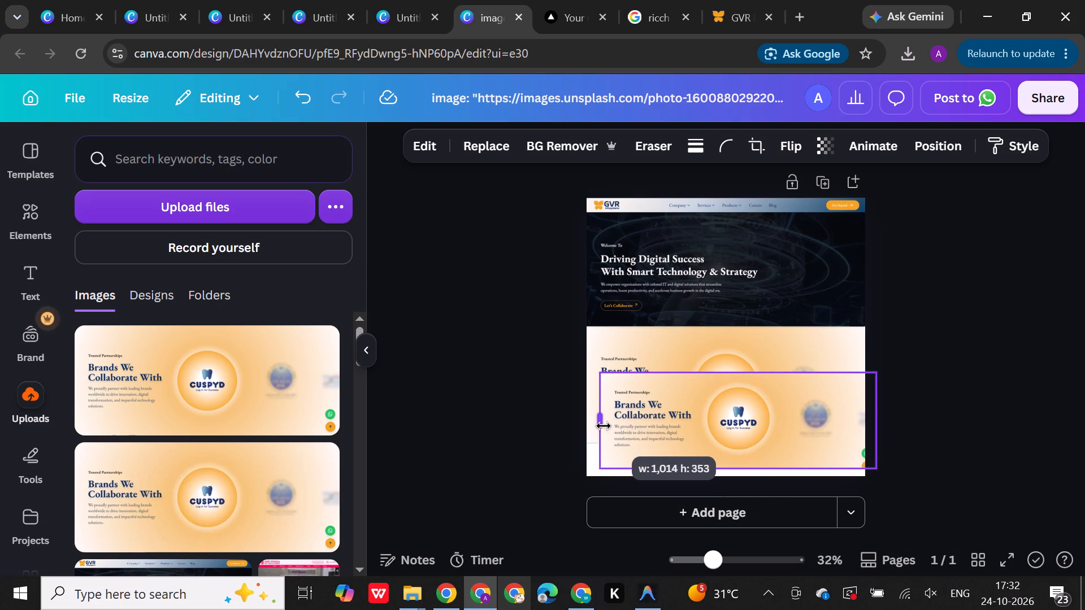
pyautogui.moveTo(604, 426); pyautogui.dragTo(603, 426)
pyautogui.click(767, 333)
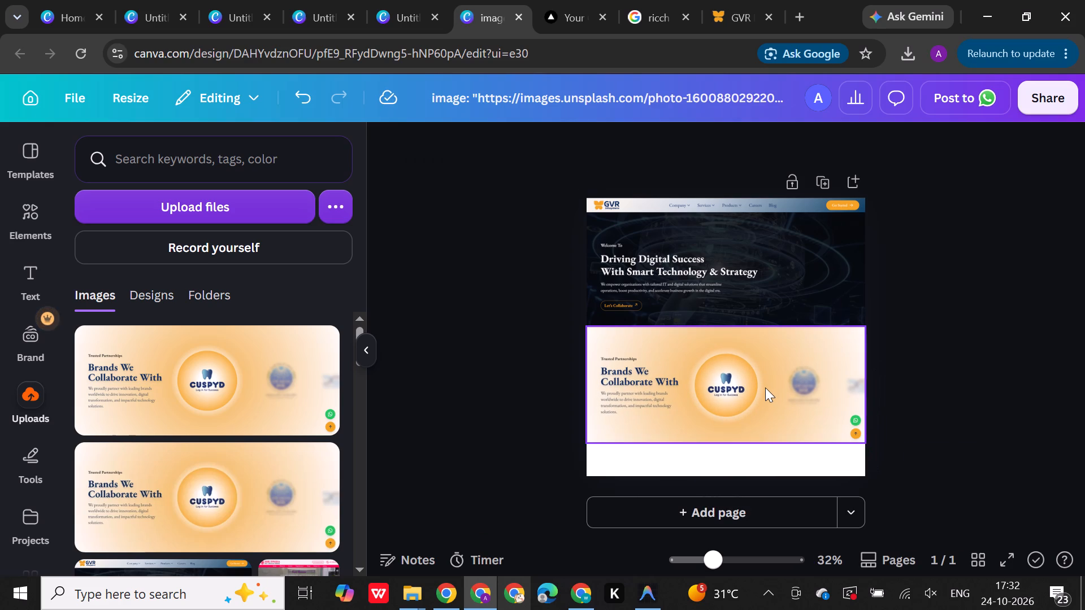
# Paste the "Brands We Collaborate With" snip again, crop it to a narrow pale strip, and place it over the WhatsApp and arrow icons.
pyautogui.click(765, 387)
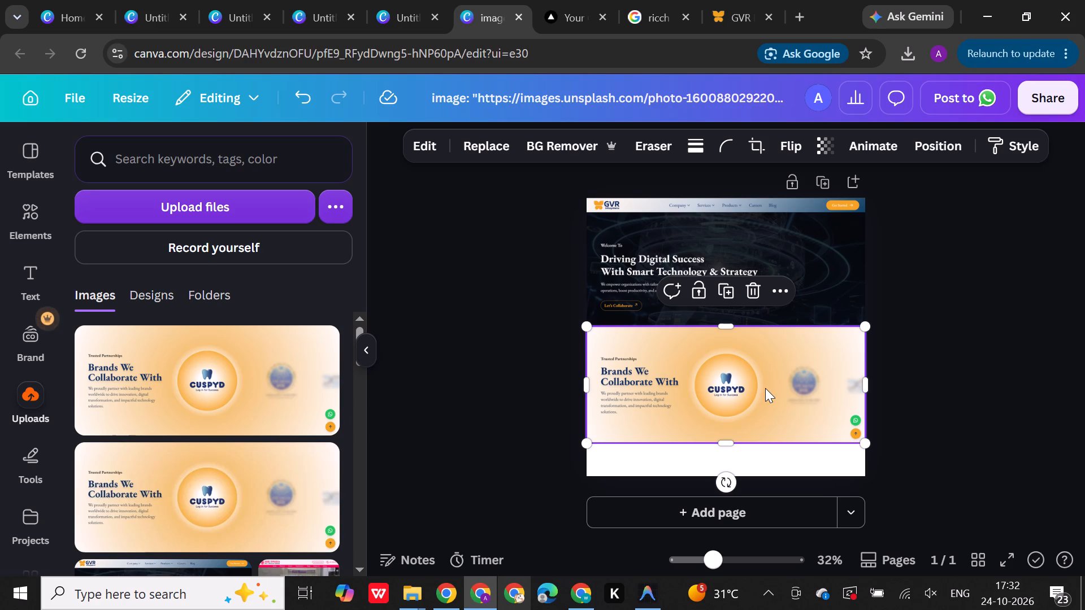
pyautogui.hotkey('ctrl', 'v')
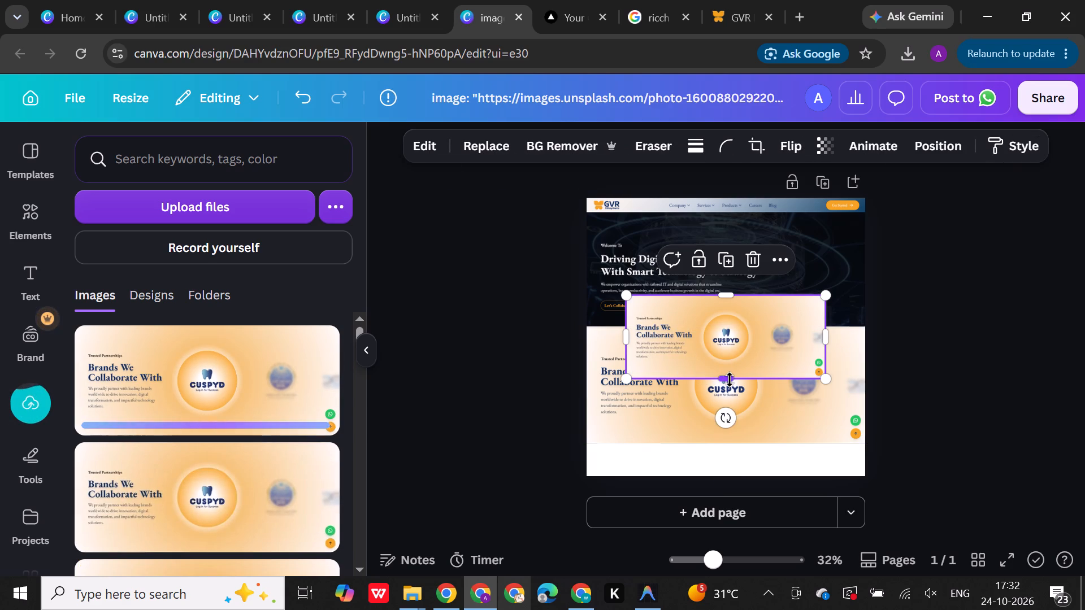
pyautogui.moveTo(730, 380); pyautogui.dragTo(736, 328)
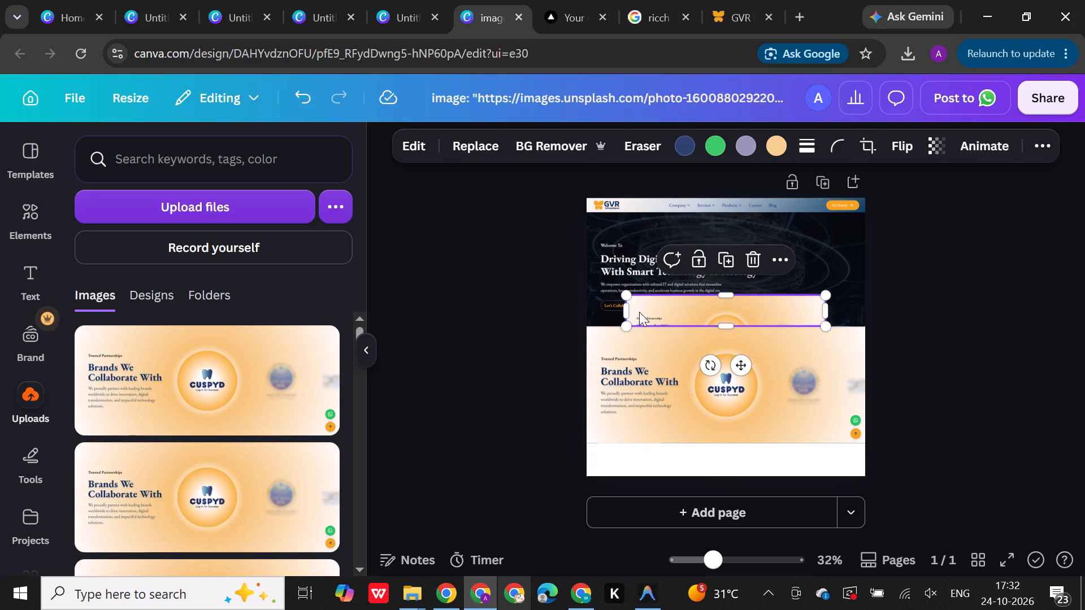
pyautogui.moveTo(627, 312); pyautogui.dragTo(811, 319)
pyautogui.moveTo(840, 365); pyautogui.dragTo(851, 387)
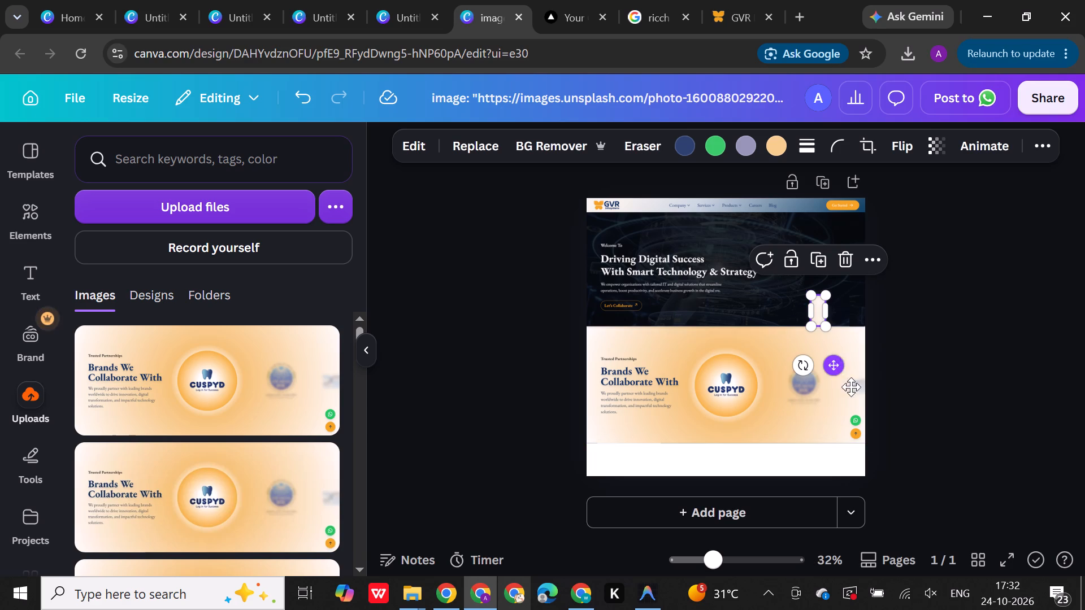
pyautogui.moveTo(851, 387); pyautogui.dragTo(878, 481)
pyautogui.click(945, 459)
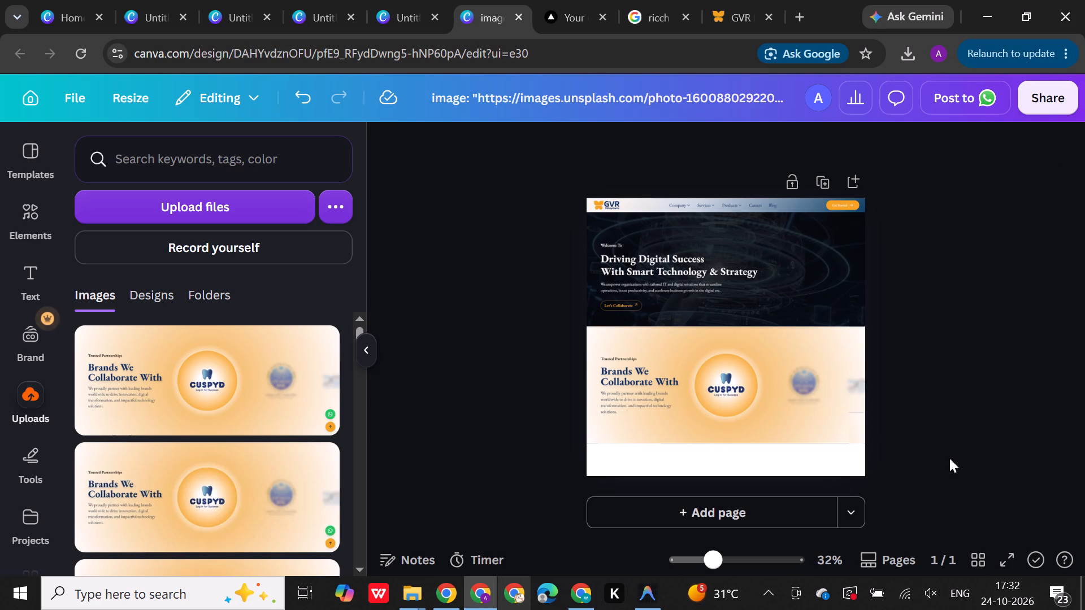
# Look through the image editing tools, filters, apps and shadows available for the pale strip.
pyautogui.click(860, 424)
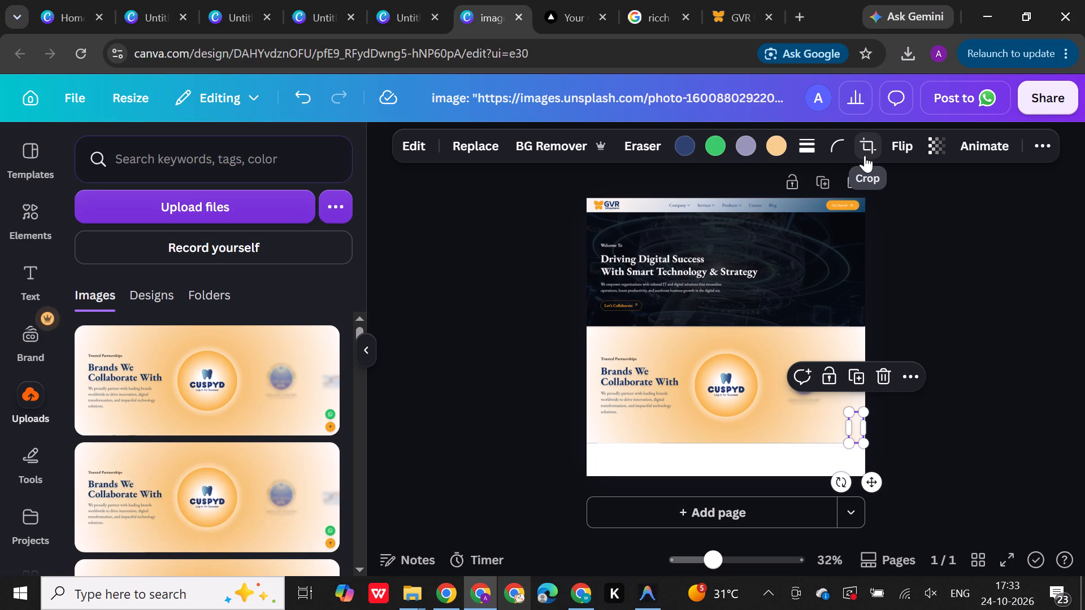
pyautogui.click(410, 149)
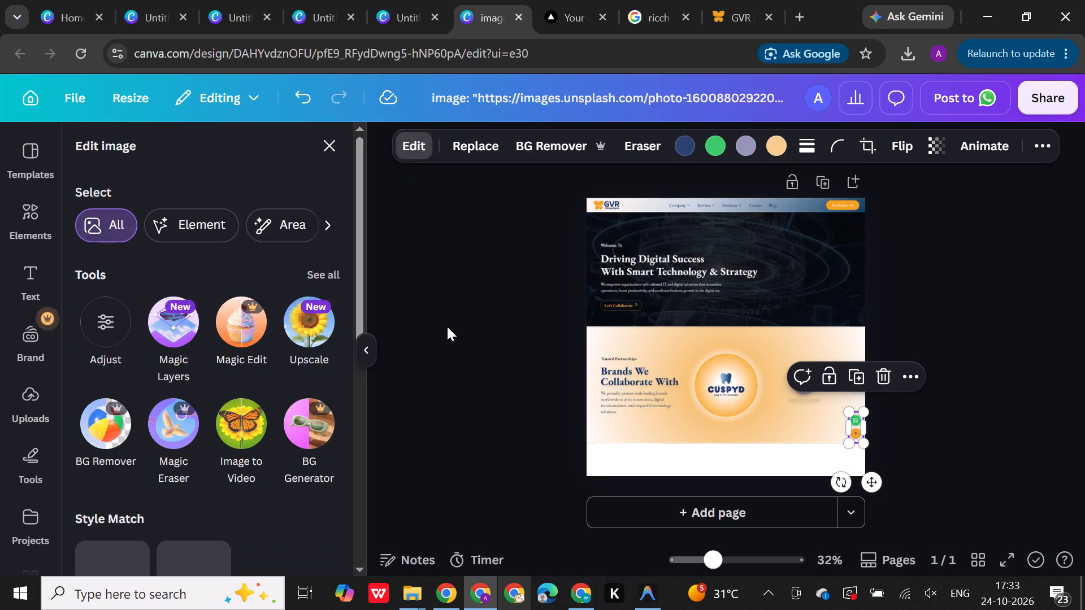
pyautogui.click(327, 232)
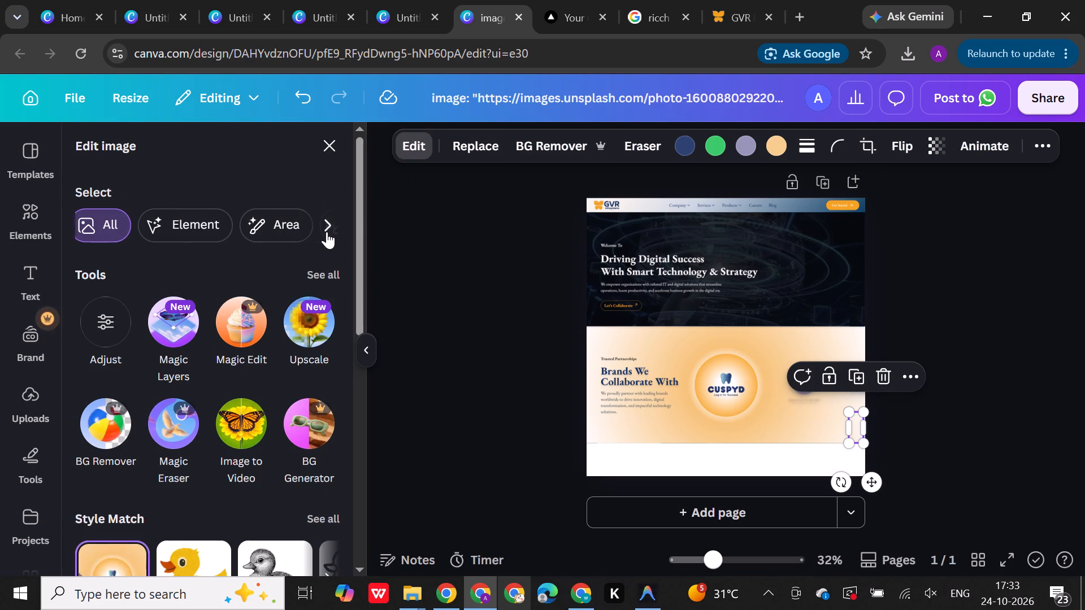
pyautogui.click(327, 232)
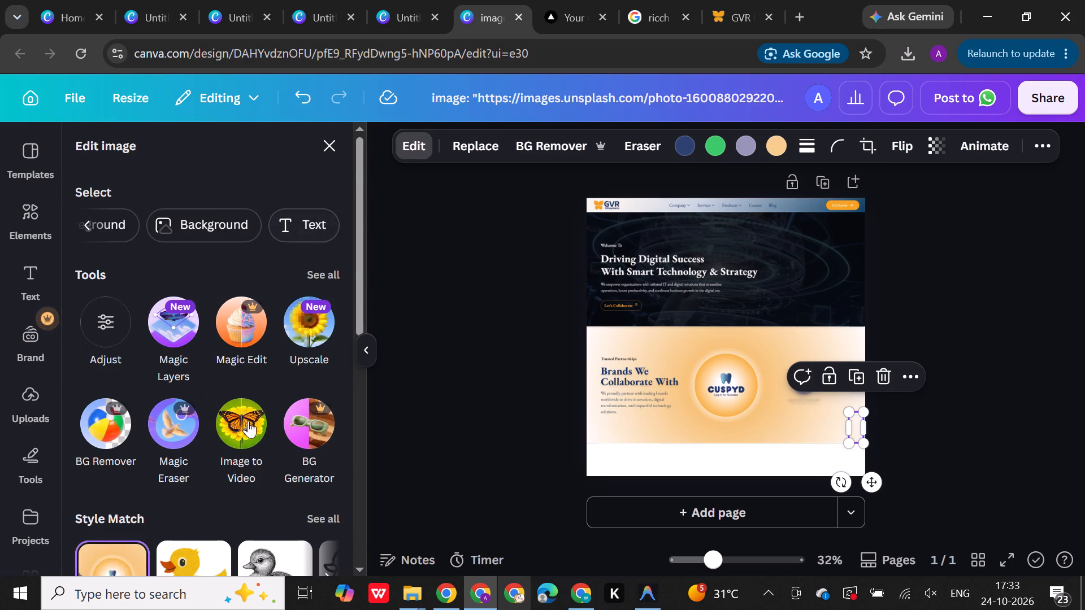
pyautogui.scroll(-4, 248, 424)
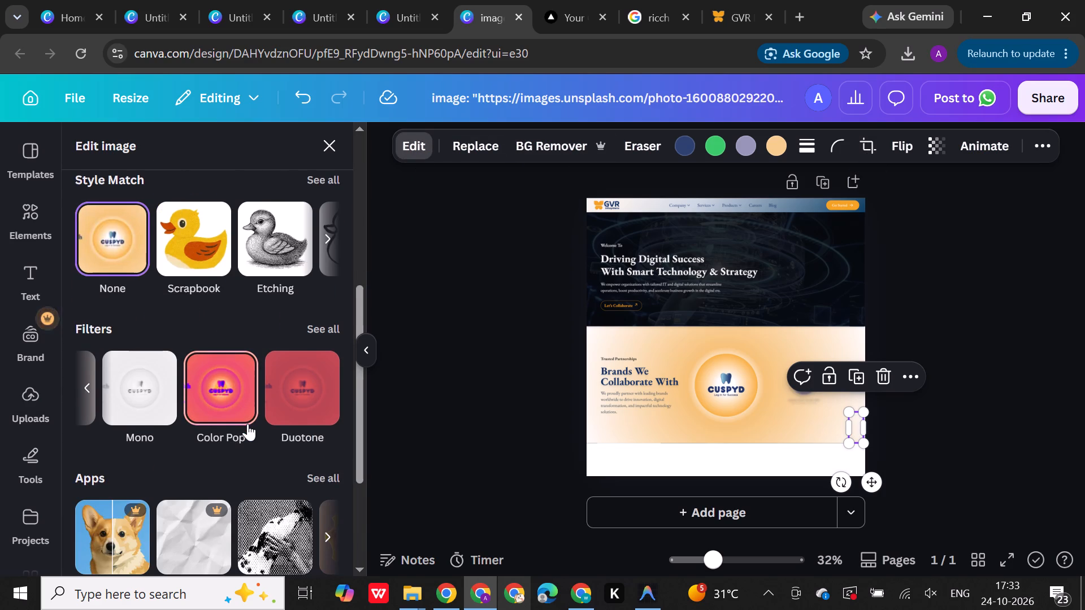
pyautogui.scroll(-3, 248, 424)
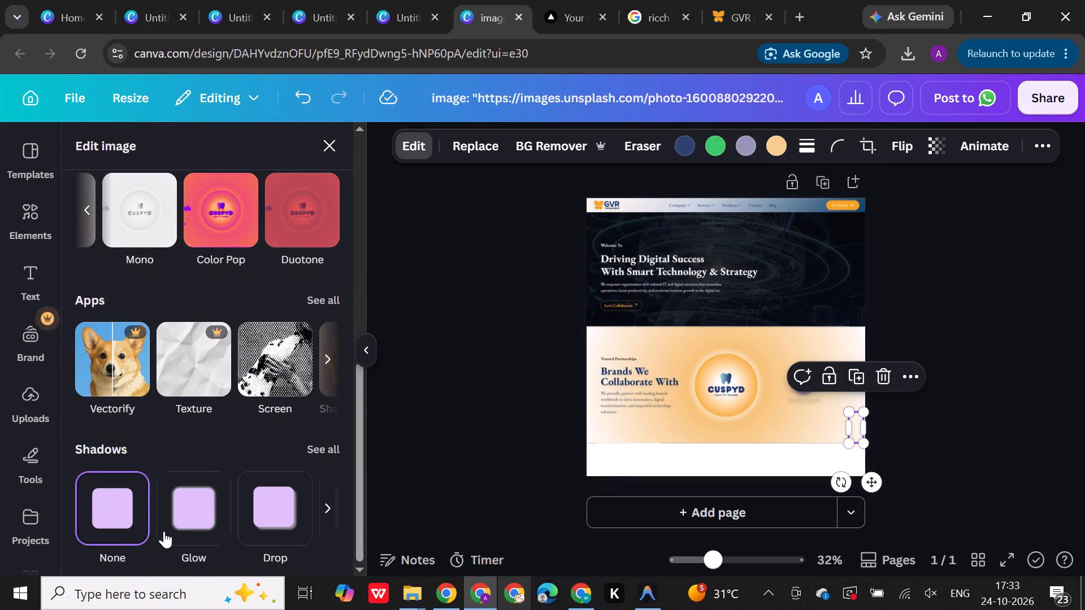
pyautogui.click(945, 433)
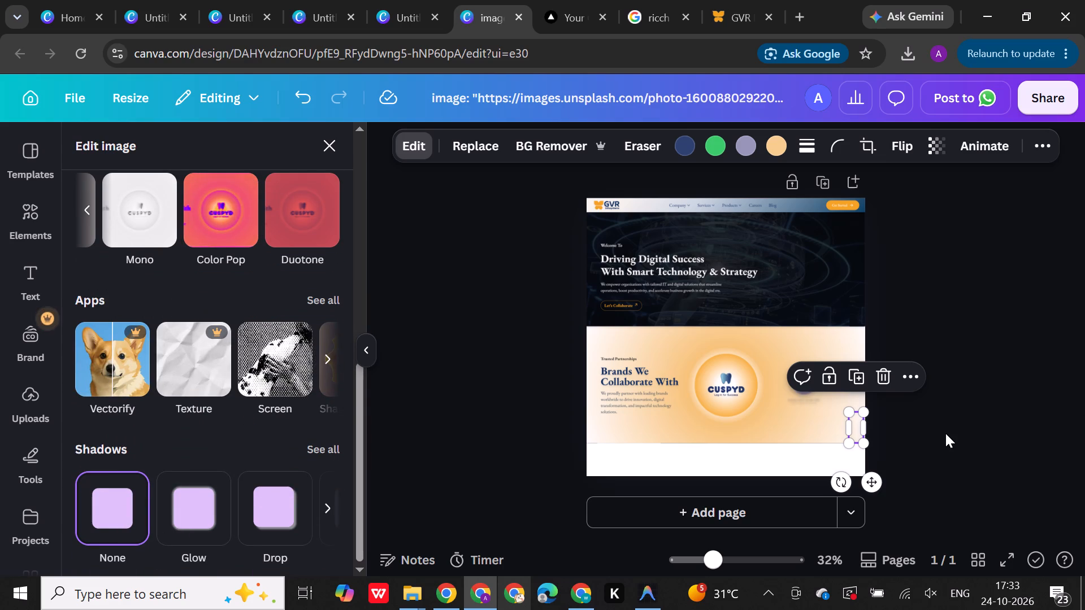
pyautogui.click(945, 433)
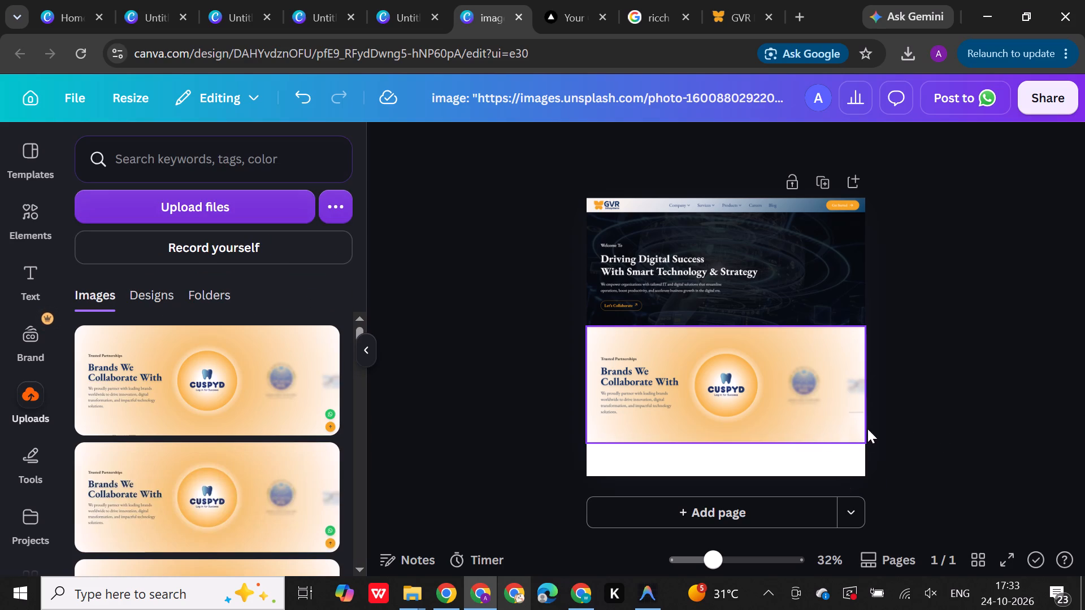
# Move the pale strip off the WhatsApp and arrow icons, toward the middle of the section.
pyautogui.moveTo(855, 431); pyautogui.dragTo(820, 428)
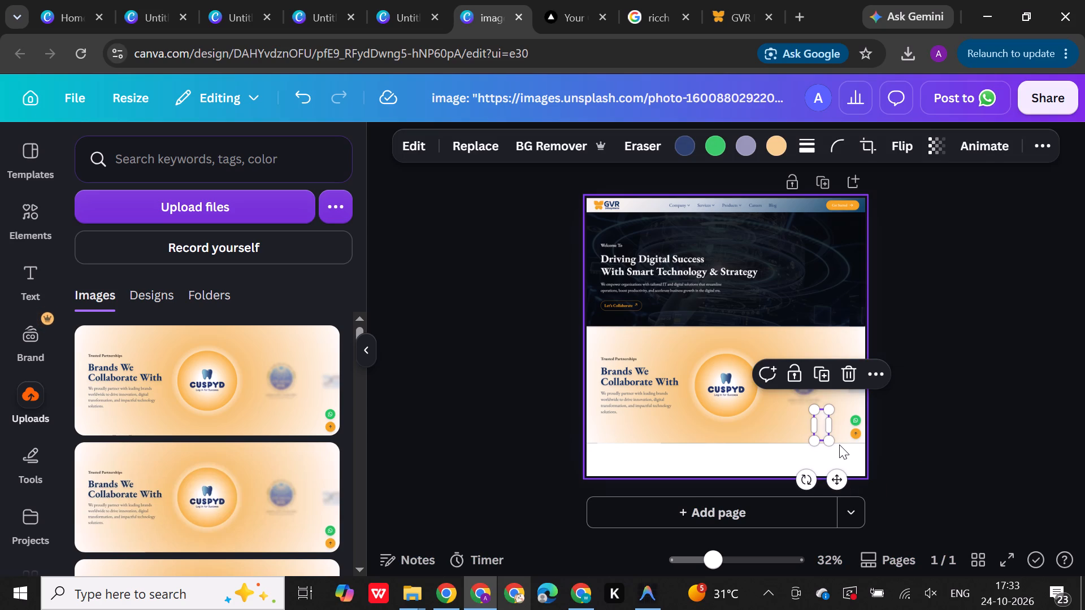
# Switch to the GVR Infosystems website and bring the bottom edge of the "Brands We Collaborate With" section into view.
pyautogui.click(745, 0)
pyautogui.scroll(-2, 717, 380)
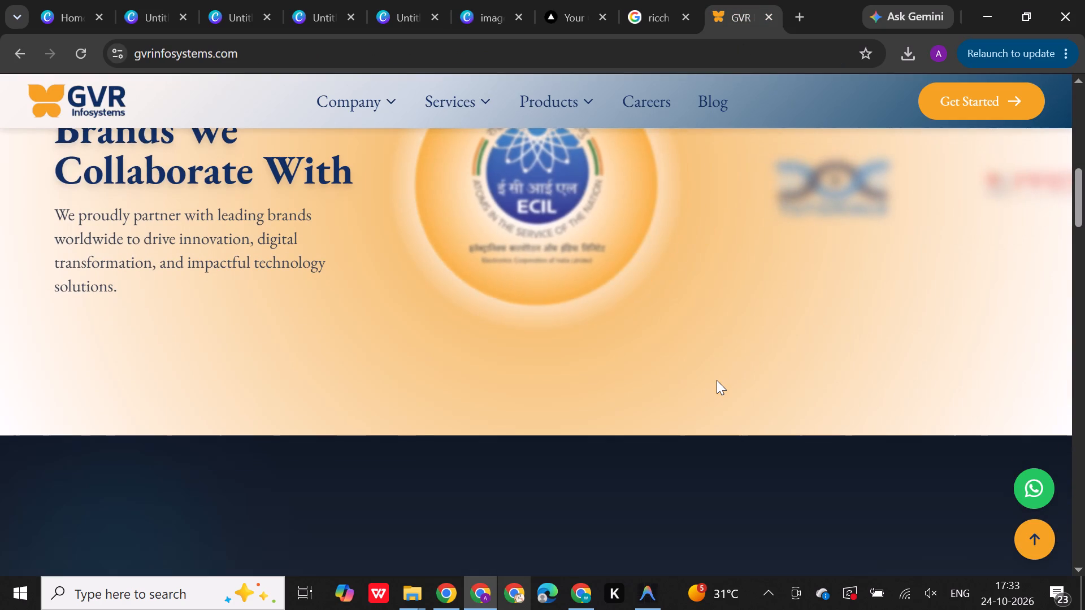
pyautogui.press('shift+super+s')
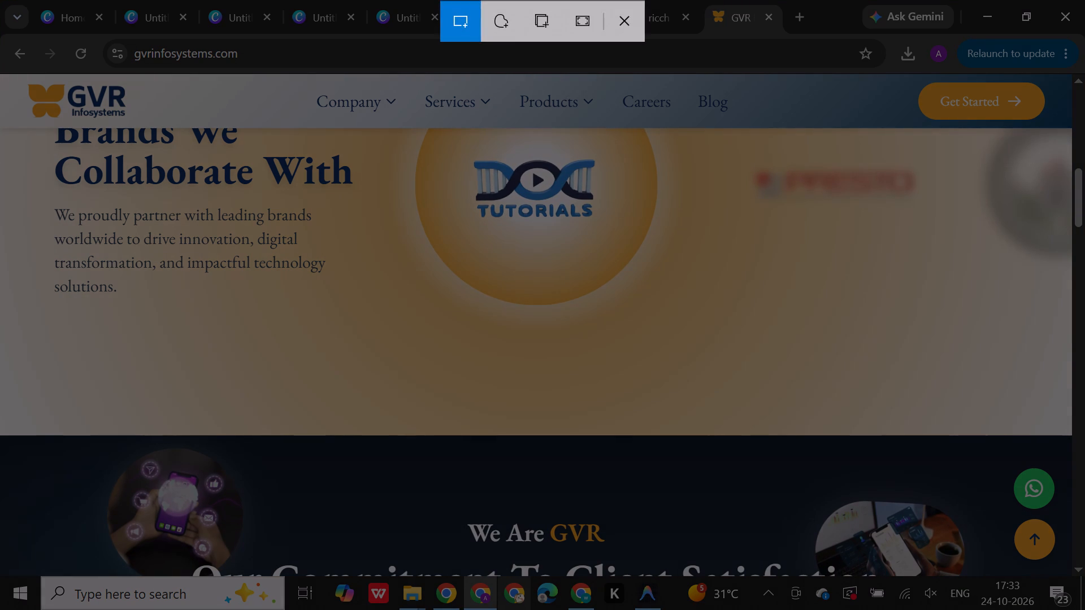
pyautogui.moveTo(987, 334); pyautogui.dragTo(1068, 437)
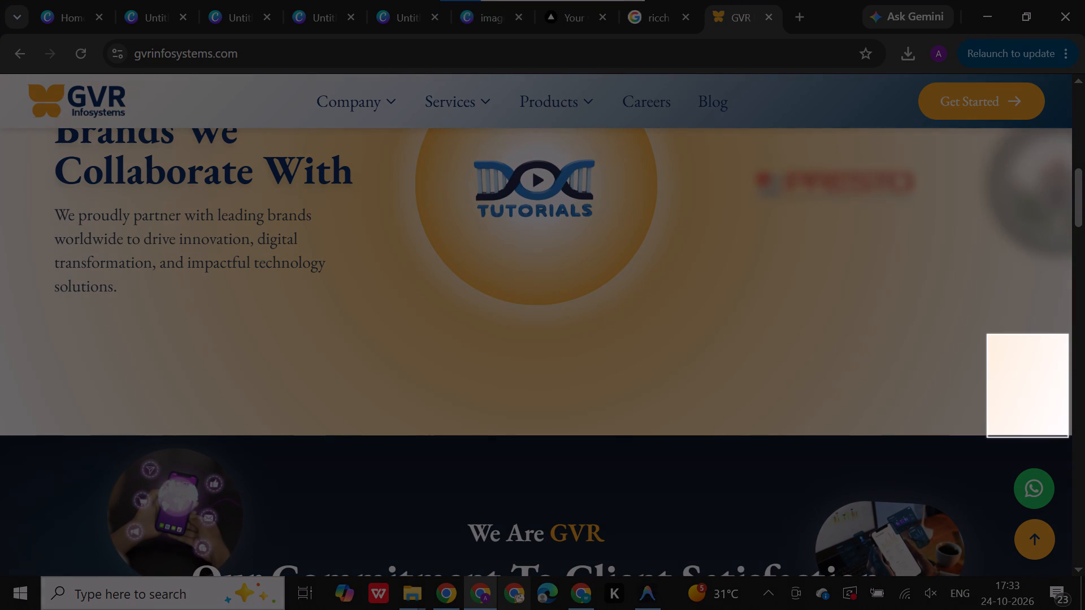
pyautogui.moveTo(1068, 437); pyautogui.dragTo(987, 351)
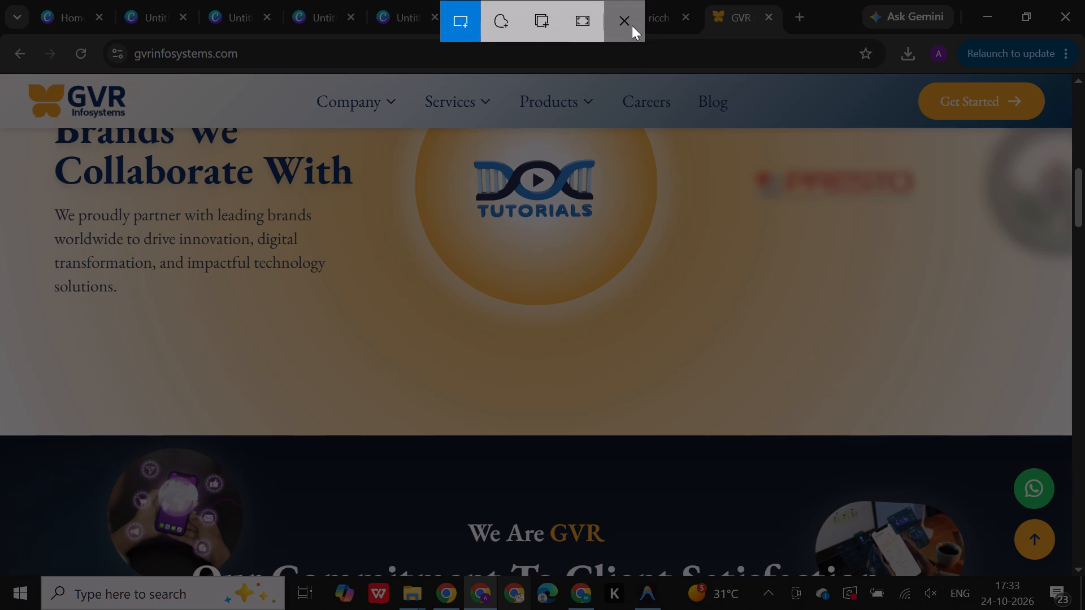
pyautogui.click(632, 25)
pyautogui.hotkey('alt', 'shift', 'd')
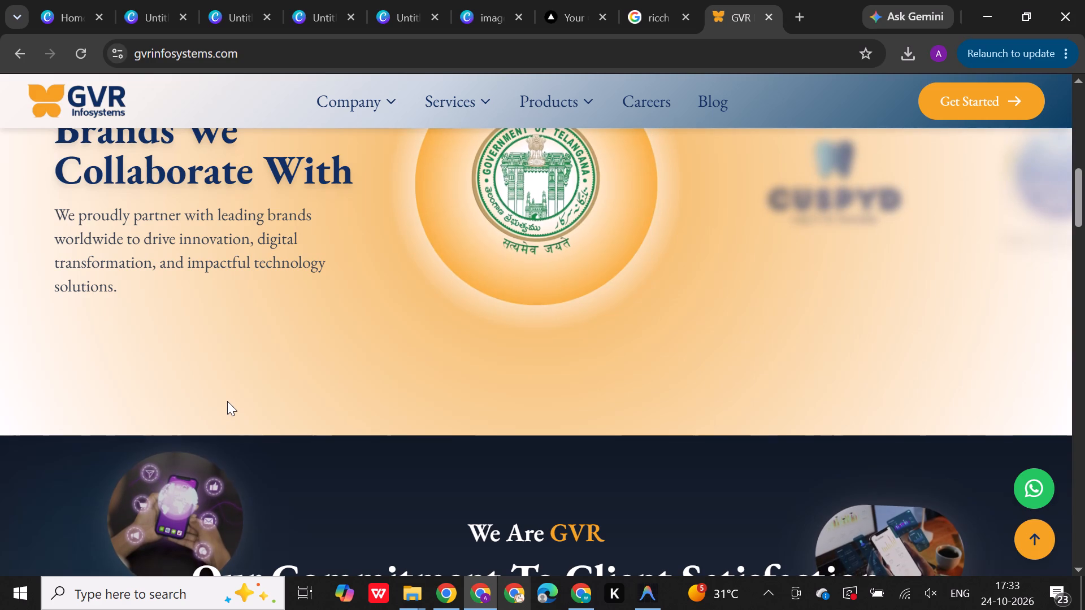
# Snip the full-width plain orange band below the text at the bottom of the "Brands We Collaborate With" section.
pyautogui.press('shift+super+s')
pyautogui.moveTo(0, 301); pyautogui.dragTo(225, 426)
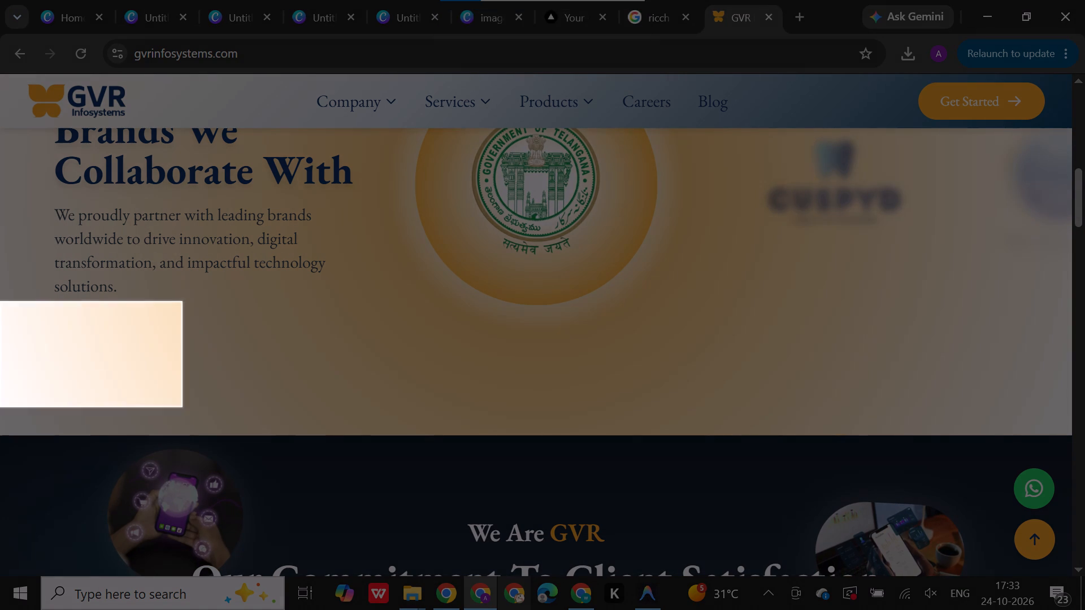
pyautogui.moveTo(225, 426); pyautogui.dragTo(1069, 435)
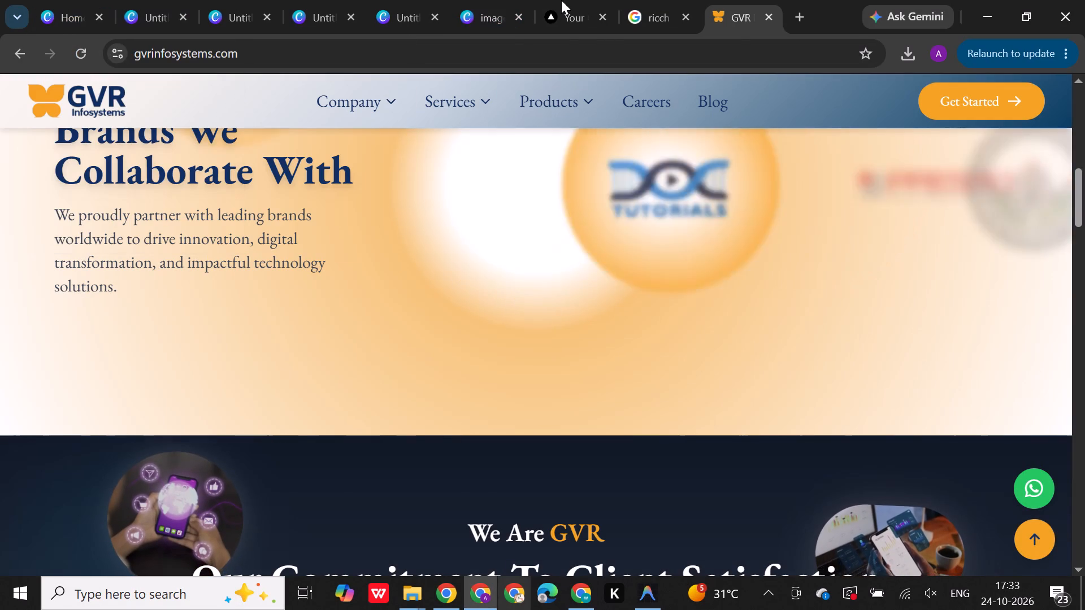
# Return to the Canva page with the GVR screenshots and delete the pale strip beside the corner icons.
pyautogui.click(484, 22)
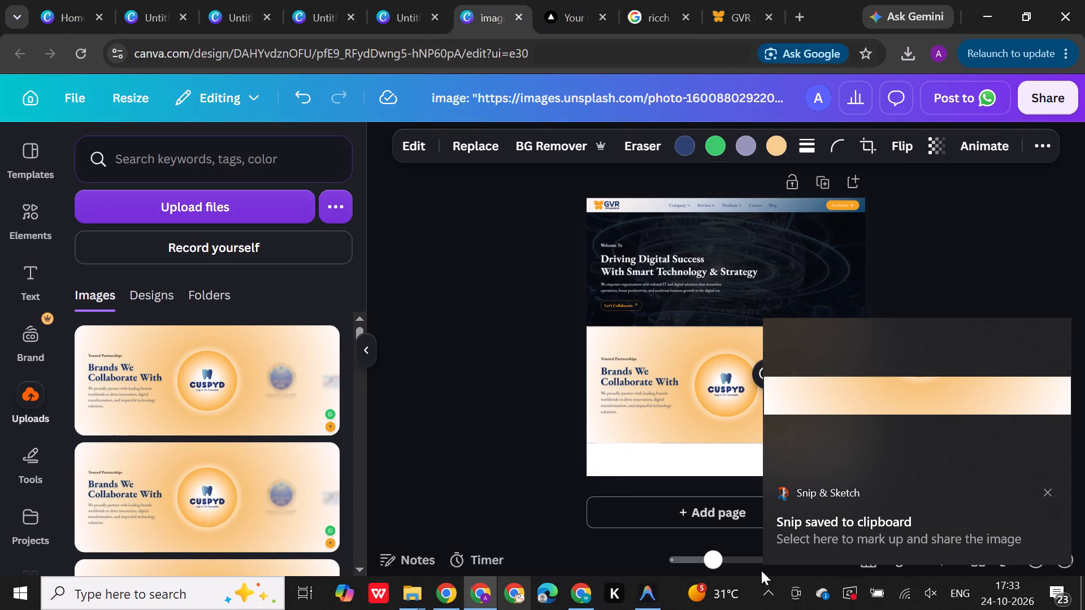
pyautogui.click(657, 425)
pyautogui.click(1031, 285)
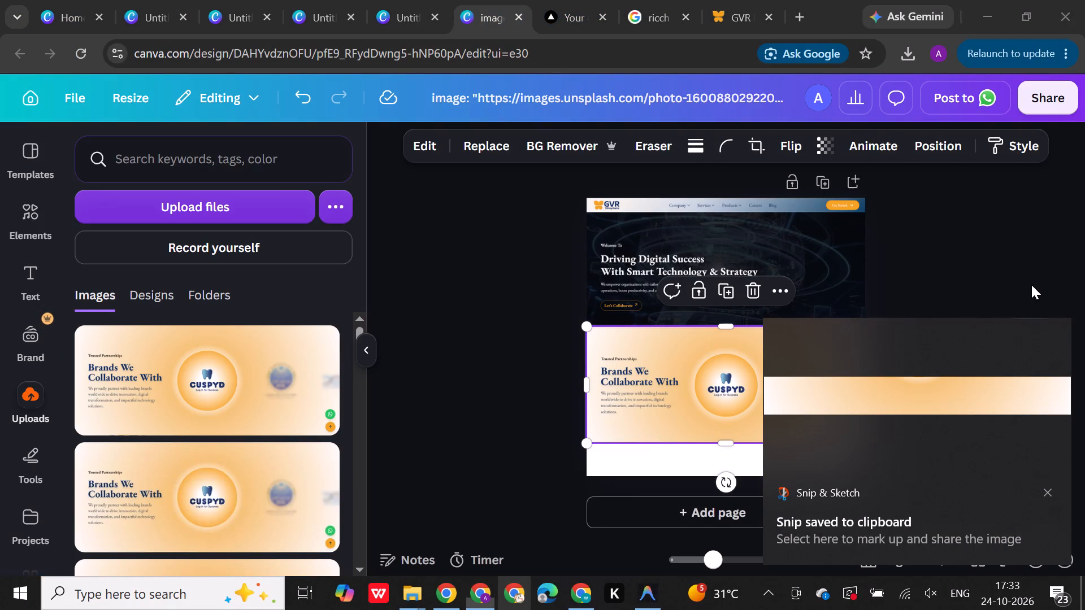
pyautogui.click(1050, 495)
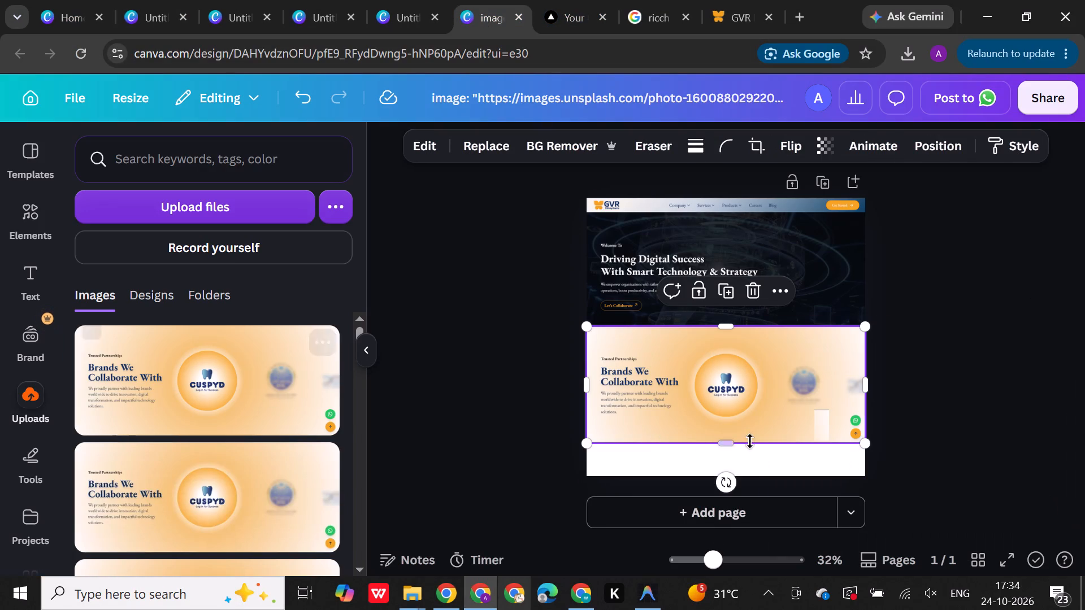
pyautogui.click(814, 428)
pyautogui.click(849, 374)
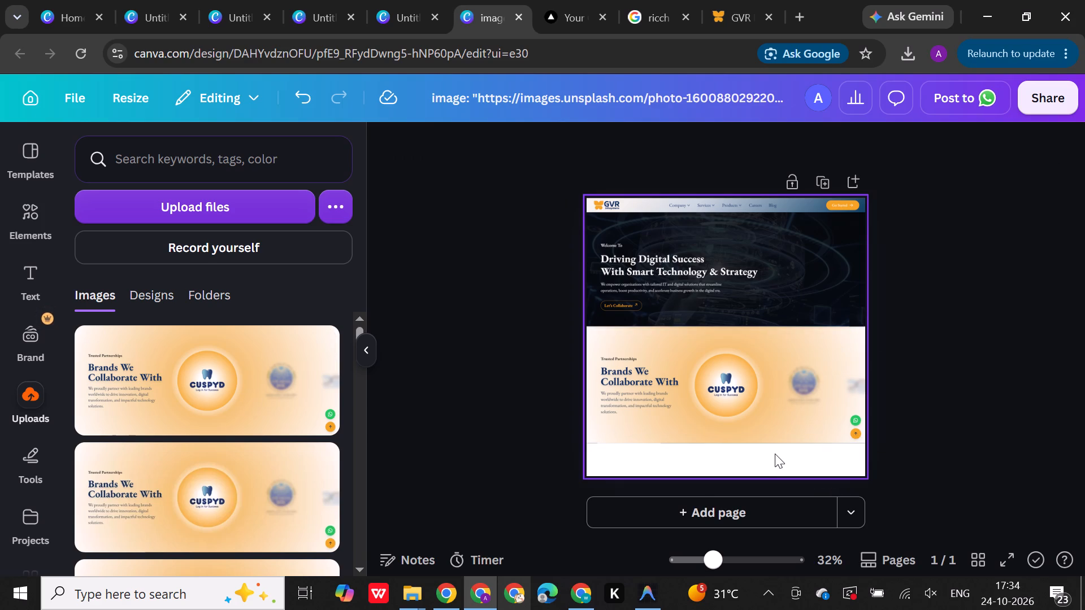
# Paste the snipped orange band and fit it across the full page width over the bottom of the "Brands We Collaborate With" section.
pyautogui.hotkey('ctrl', 'v')
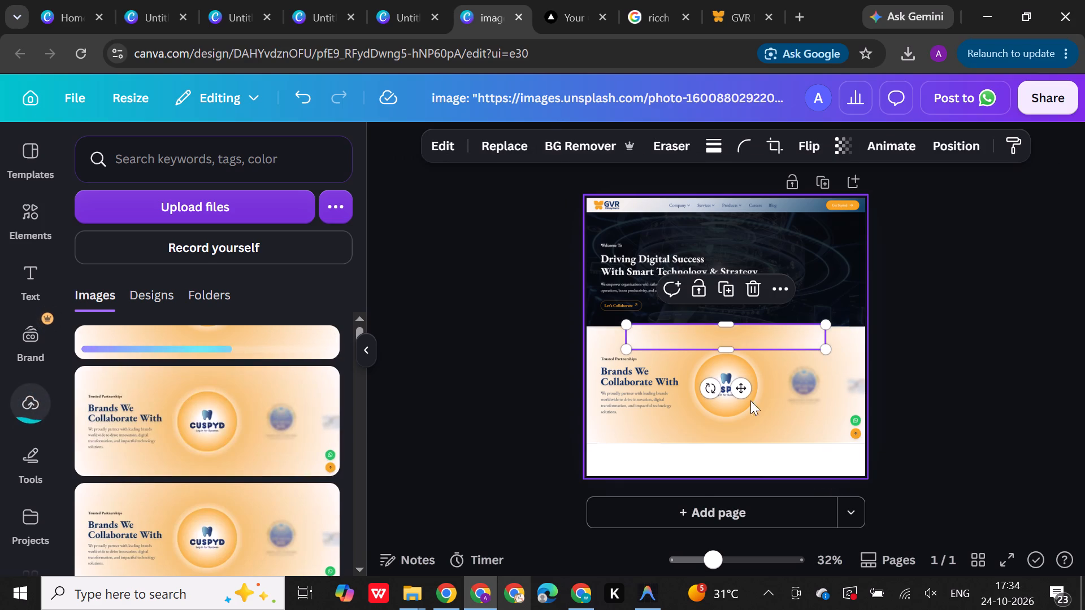
pyautogui.moveTo(737, 389); pyautogui.dragTo(765, 463)
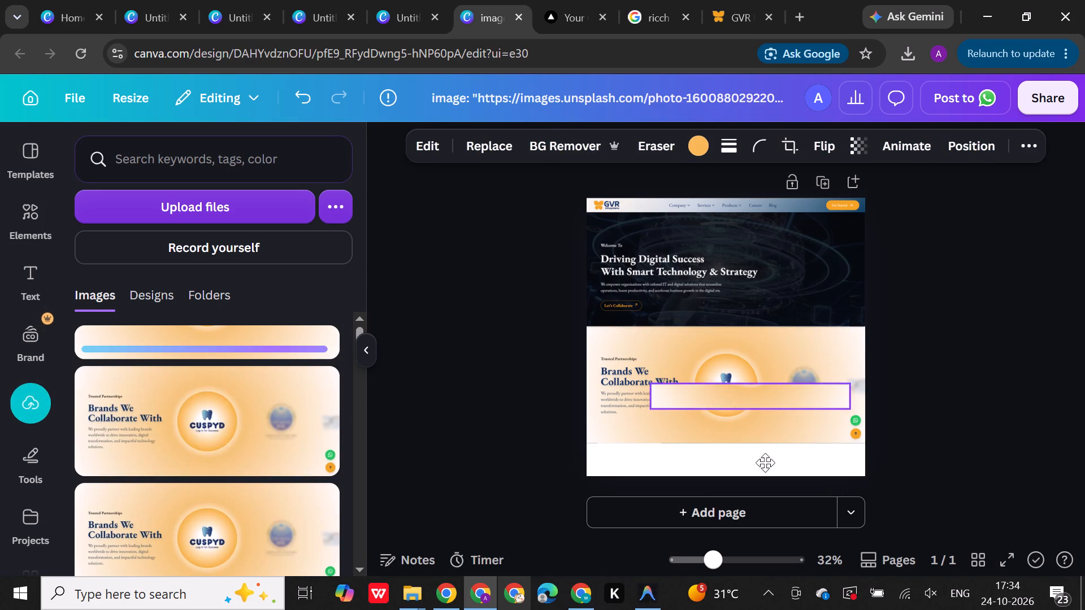
pyautogui.moveTo(765, 463); pyautogui.dragTo(783, 480)
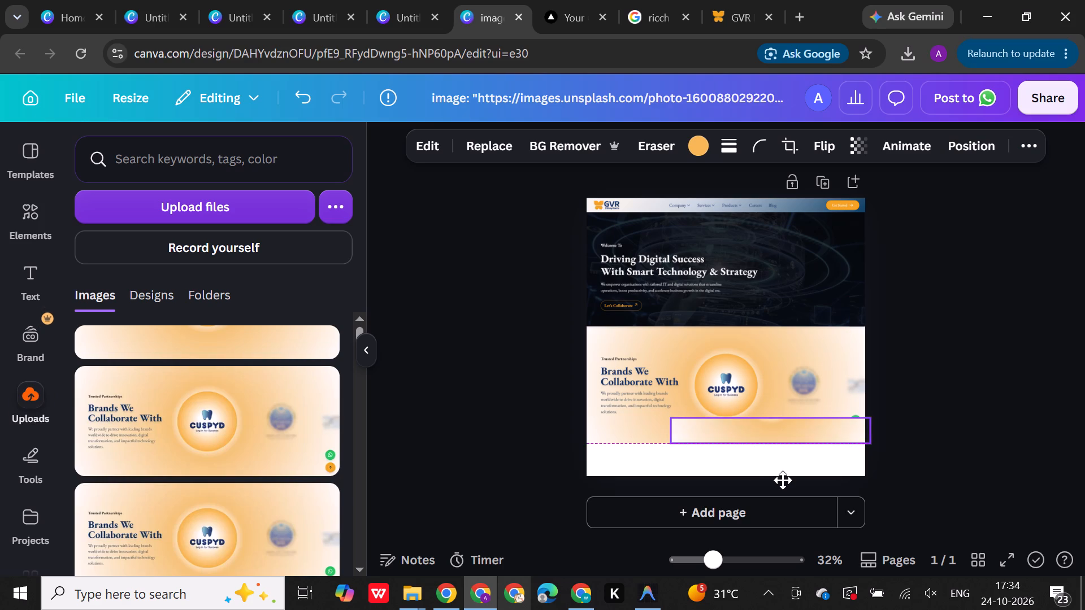
pyautogui.moveTo(783, 480); pyautogui.dragTo(780, 481)
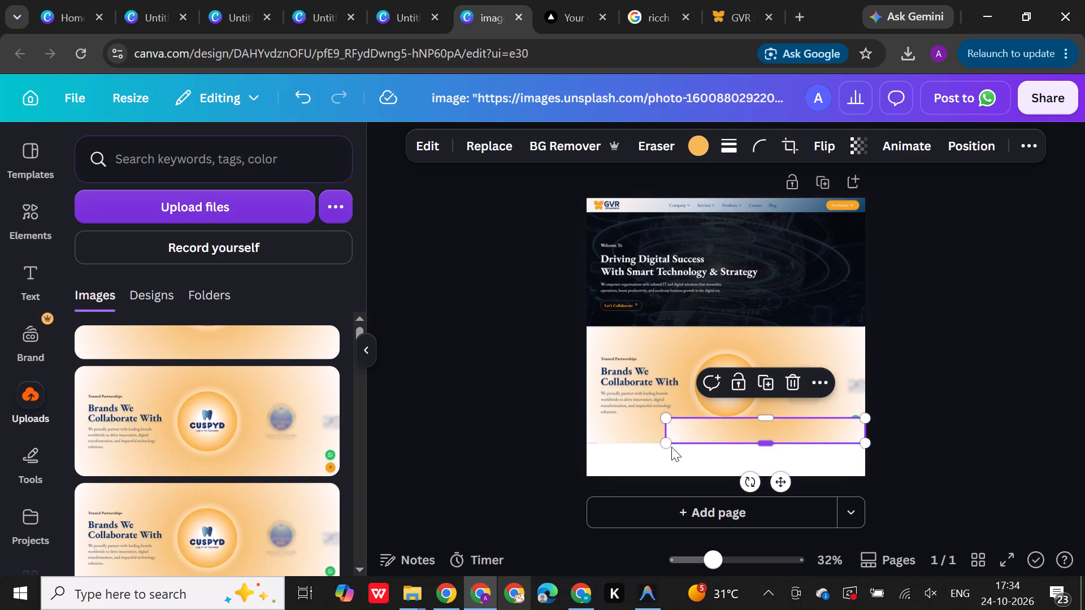
pyautogui.moveTo(671, 447); pyautogui.dragTo(623, 471)
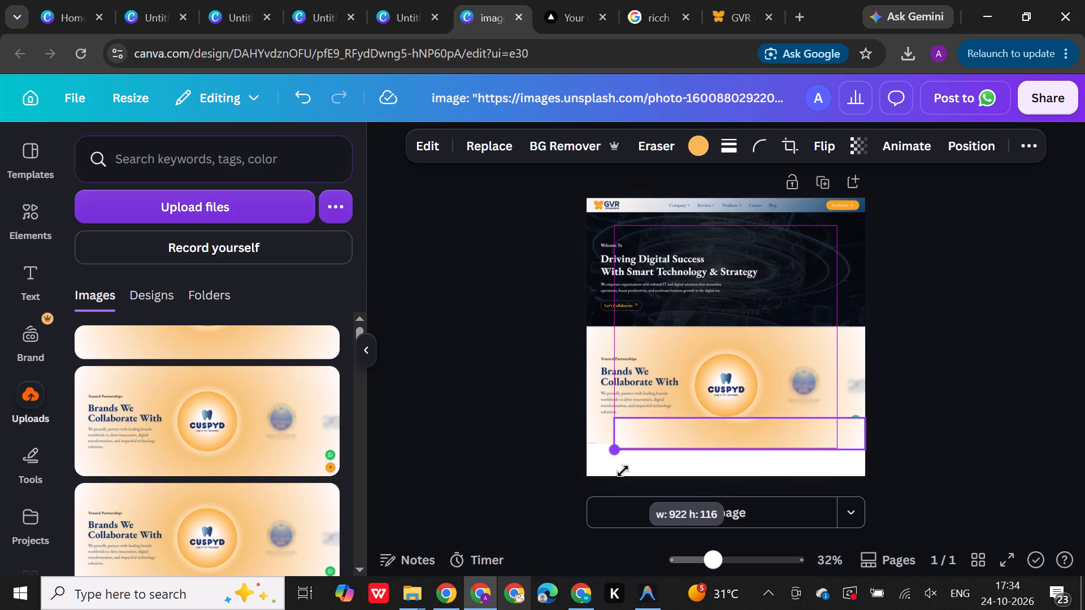
pyautogui.moveTo(623, 471); pyautogui.dragTo(596, 481)
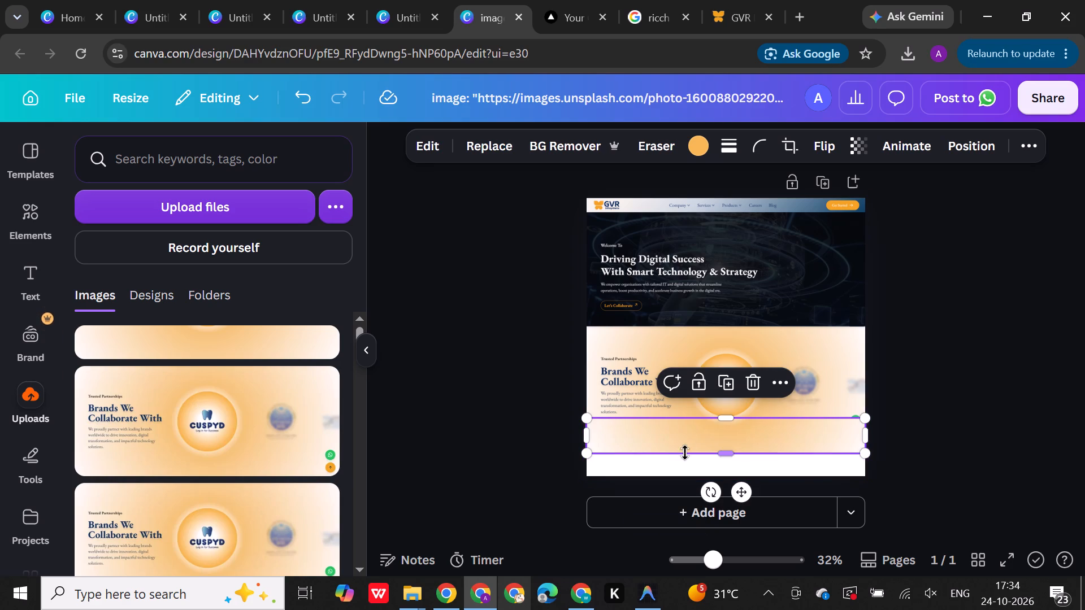
pyautogui.click(727, 419)
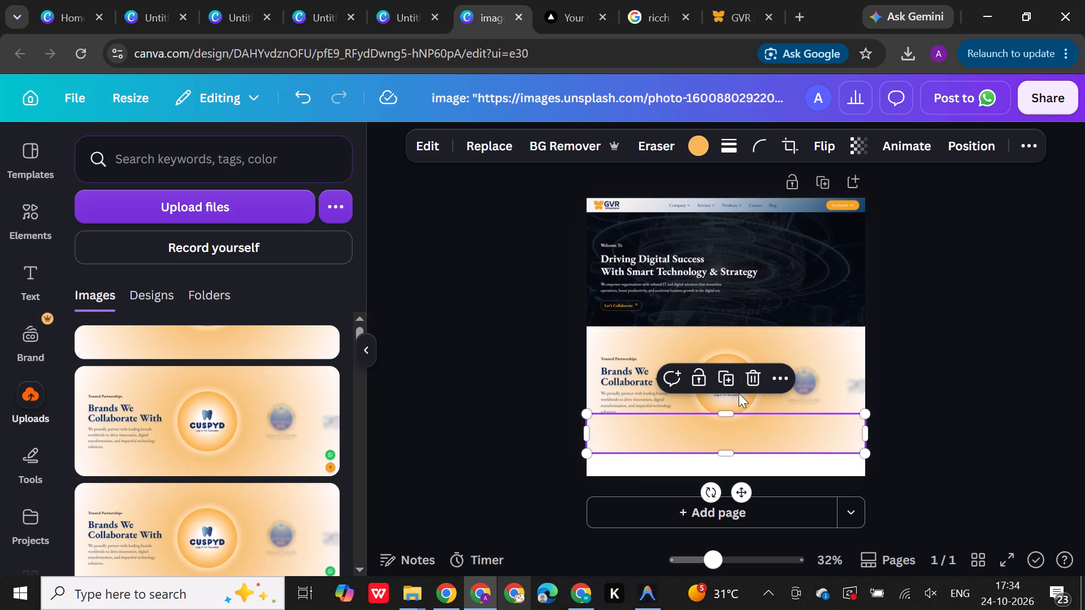
# Inspect the "Brands We Collaborate With" section on the GVR Infosystems website with the developer tools and examine its lower edge in responsive view.
pyautogui.click(731, 2)
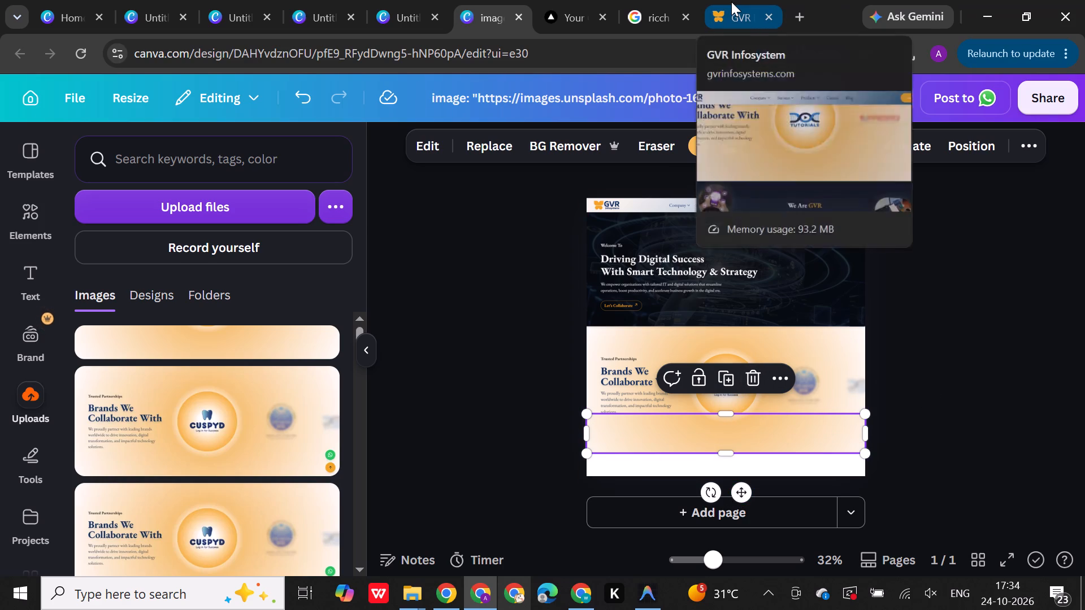
pyautogui.scroll(2, 669, 350)
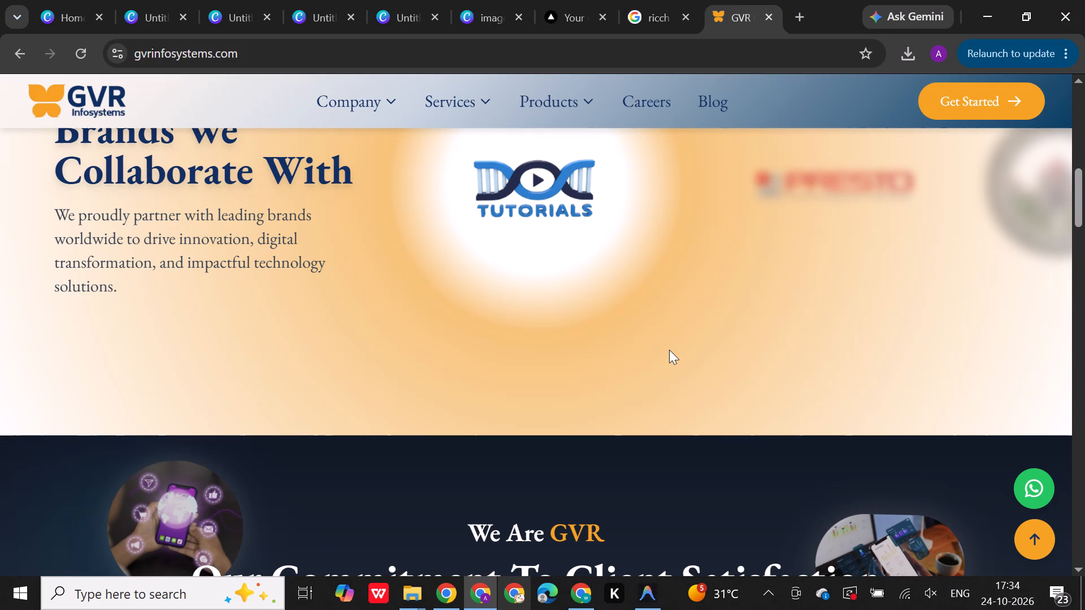
pyautogui.rightClick(669, 350)
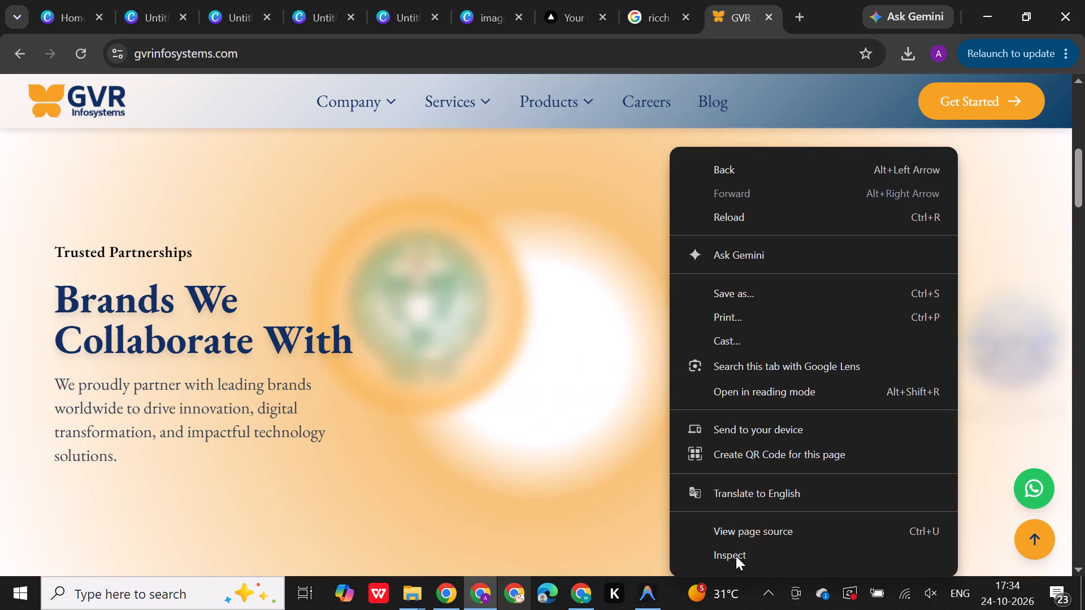
pyautogui.click(736, 562)
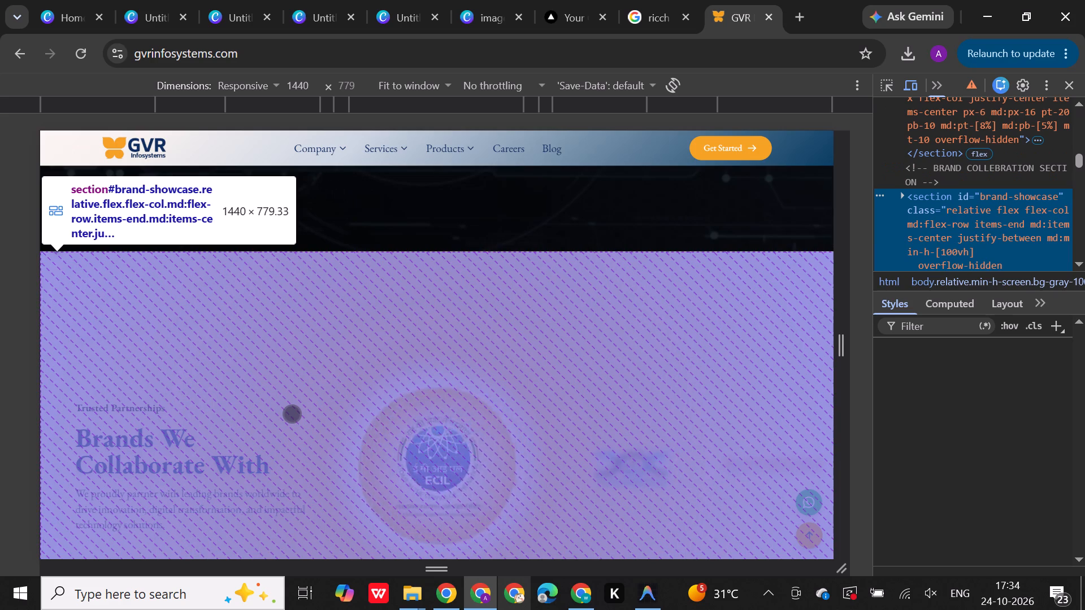
pyautogui.scroll(-2, 358, 345)
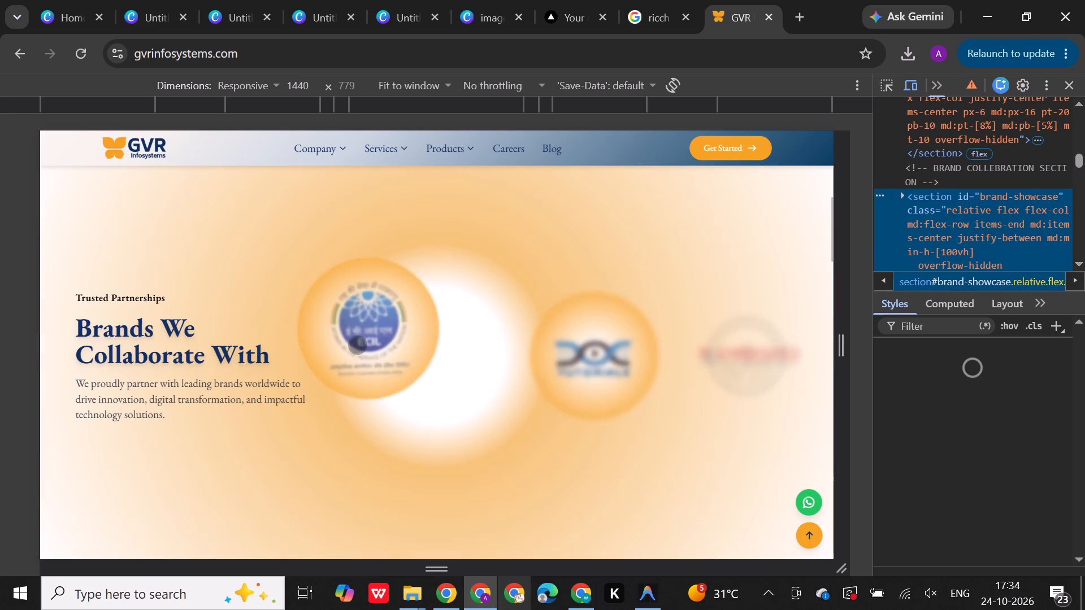
pyautogui.scroll(-1, 358, 345)
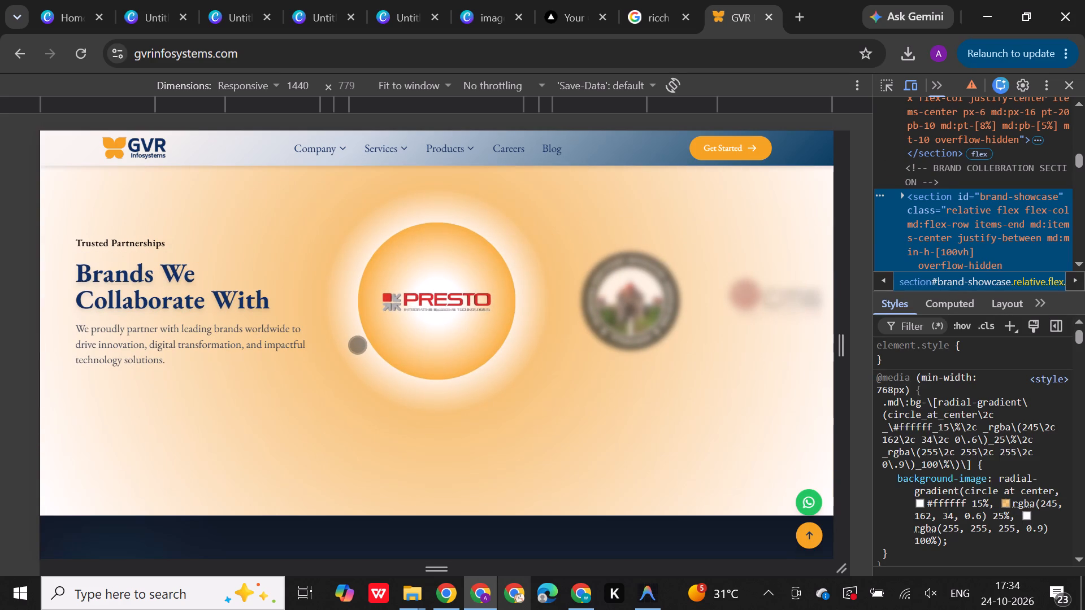
pyautogui.scroll(-1, 358, 345)
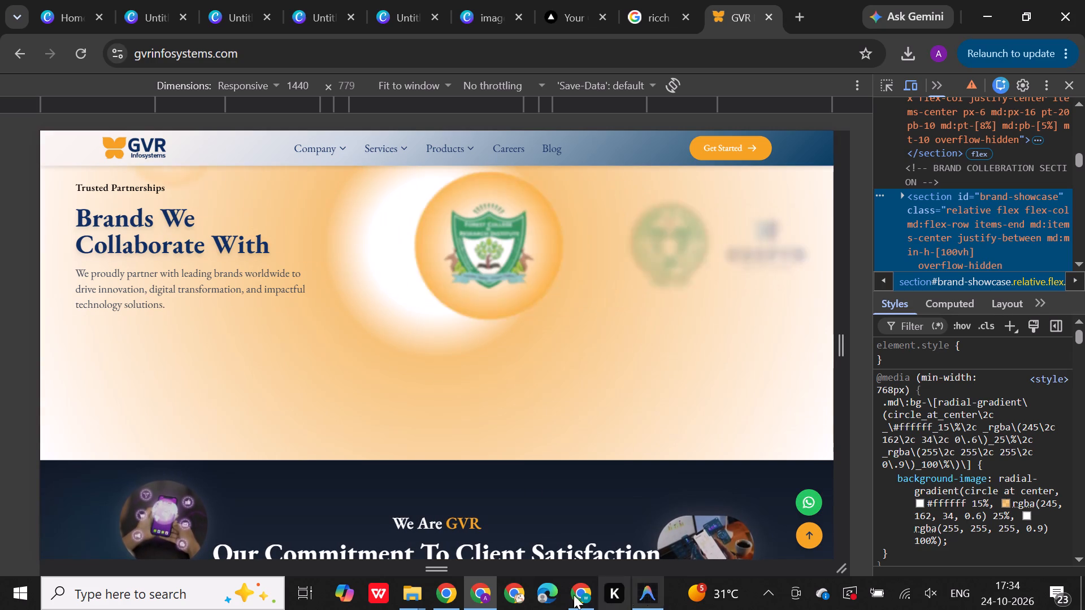
# Return to the Canva page with the GVR screenshots.
pyautogui.click(487, 590)
pyautogui.click(485, 590)
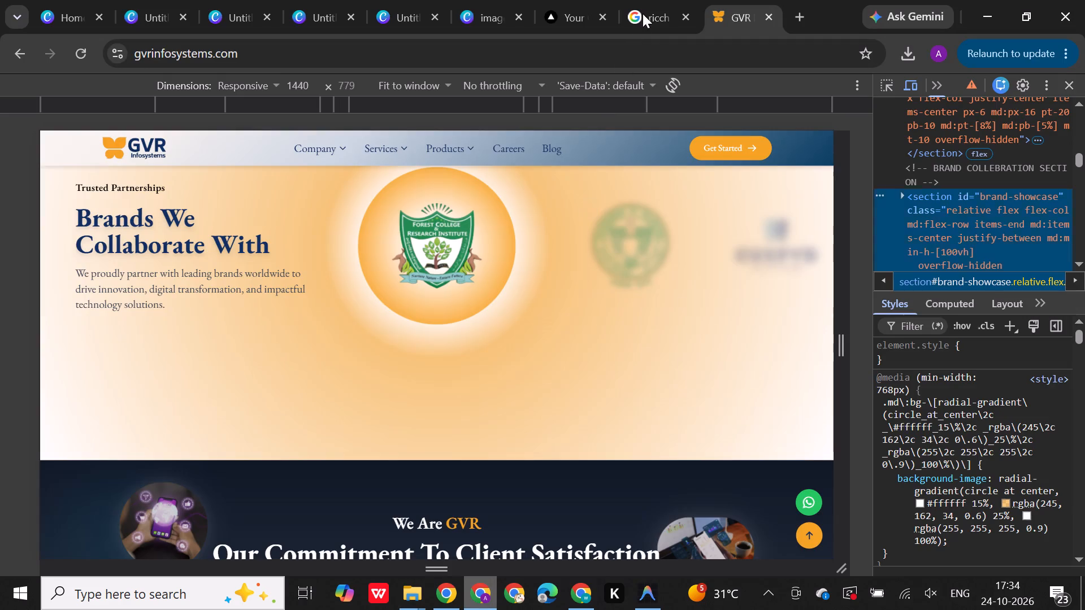
pyautogui.click(481, 3)
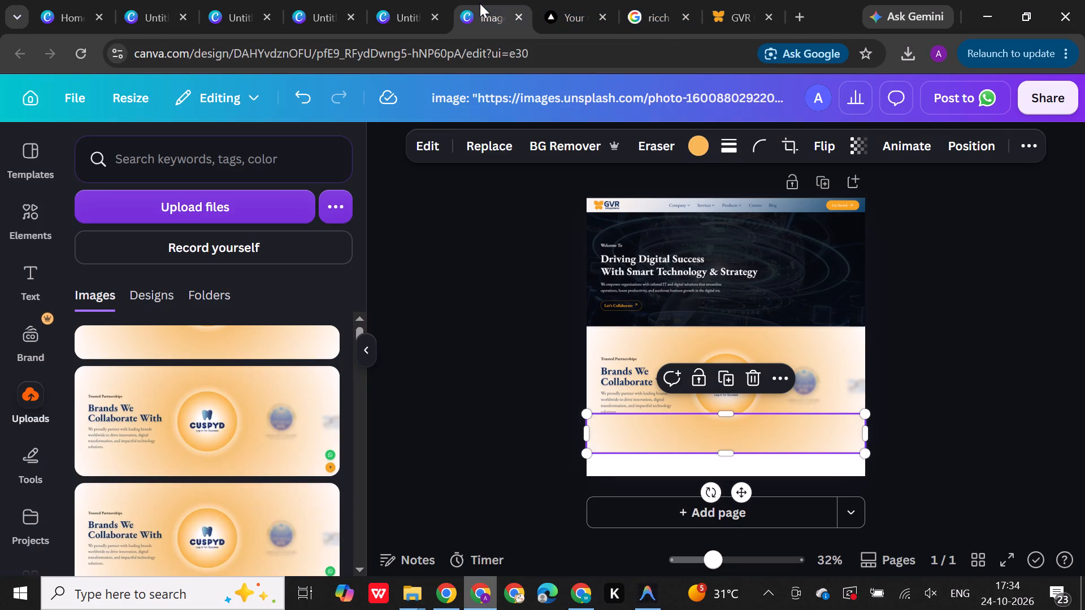
# Crop the orange band to a small end piece and place it over the WhatsApp and arrow icons in the section's corner.
pyautogui.click(793, 433)
pyautogui.moveTo(793, 433); pyautogui.dragTo(791, 456)
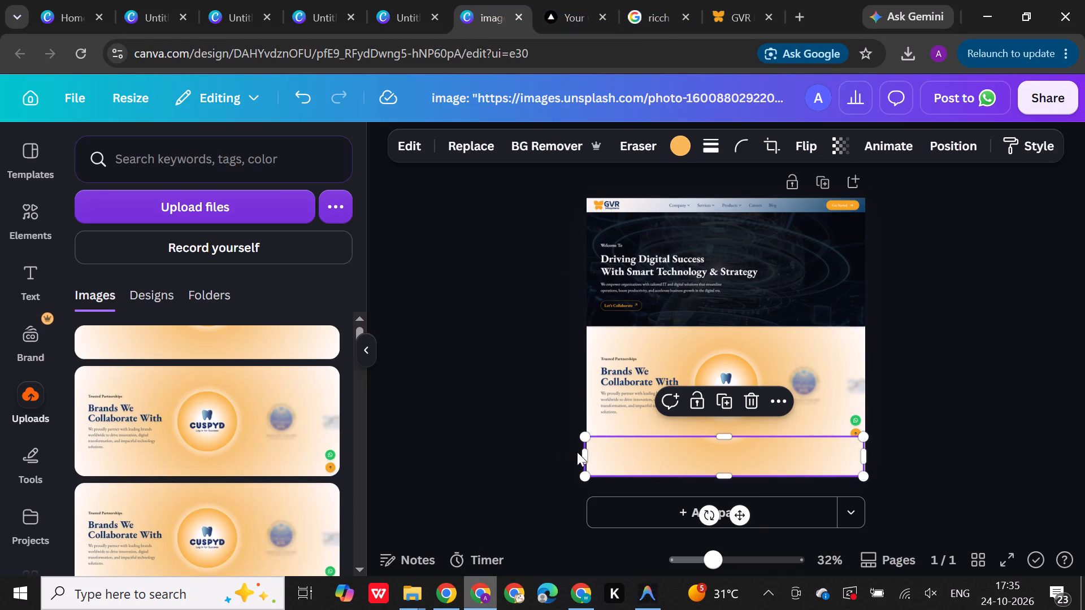
pyautogui.moveTo(587, 455); pyautogui.dragTo(818, 465)
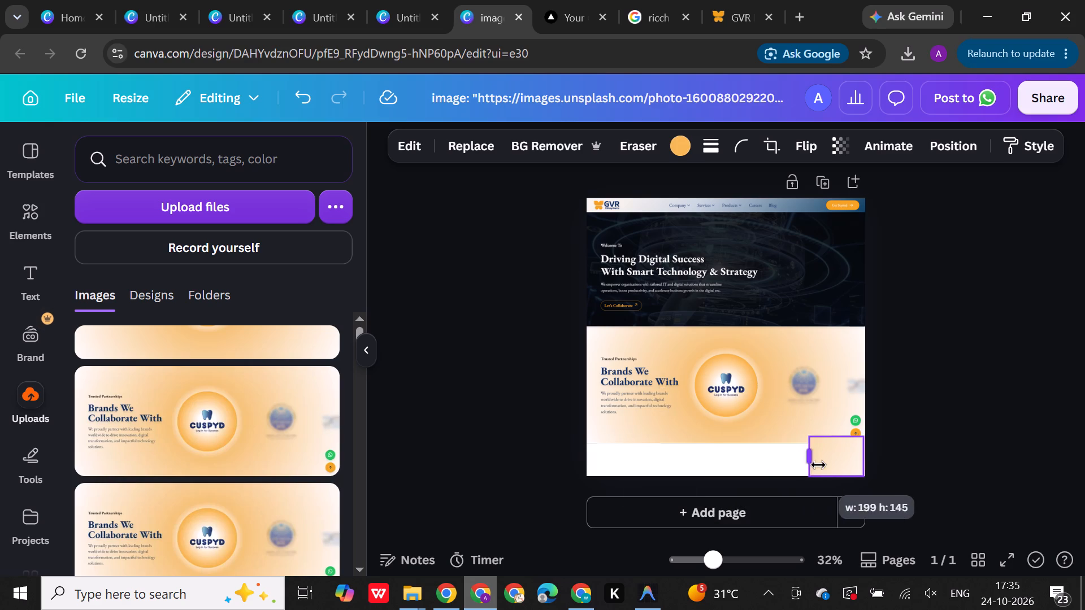
pyautogui.moveTo(818, 465); pyautogui.dragTo(834, 464)
pyautogui.moveTo(861, 450); pyautogui.dragTo(865, 424)
pyautogui.moveTo(847, 457); pyautogui.dragTo(846, 430)
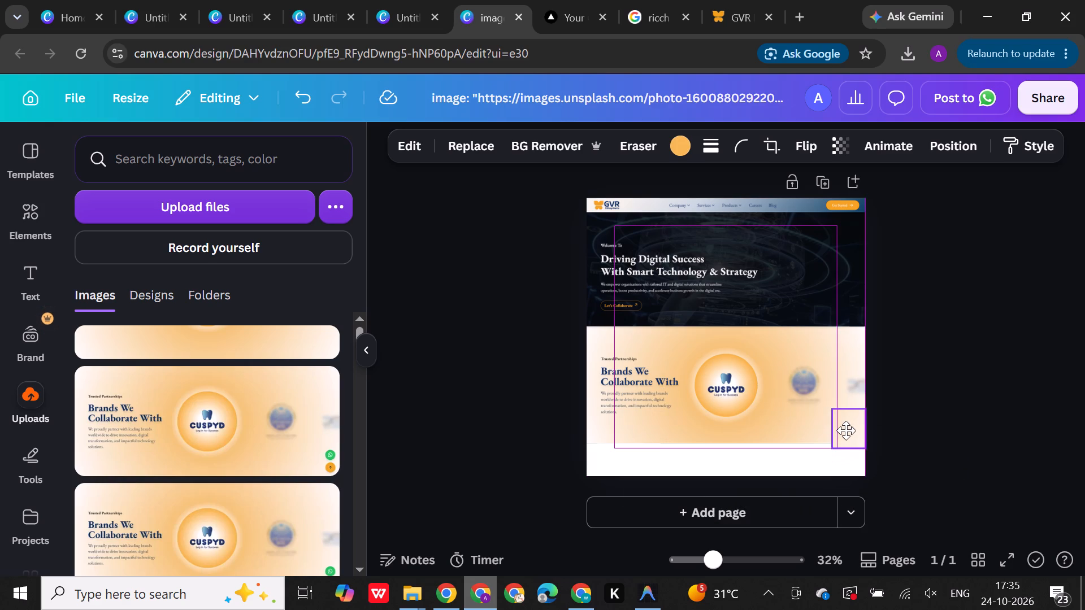
pyautogui.moveTo(846, 430); pyautogui.dragTo(847, 421)
pyautogui.click(908, 428)
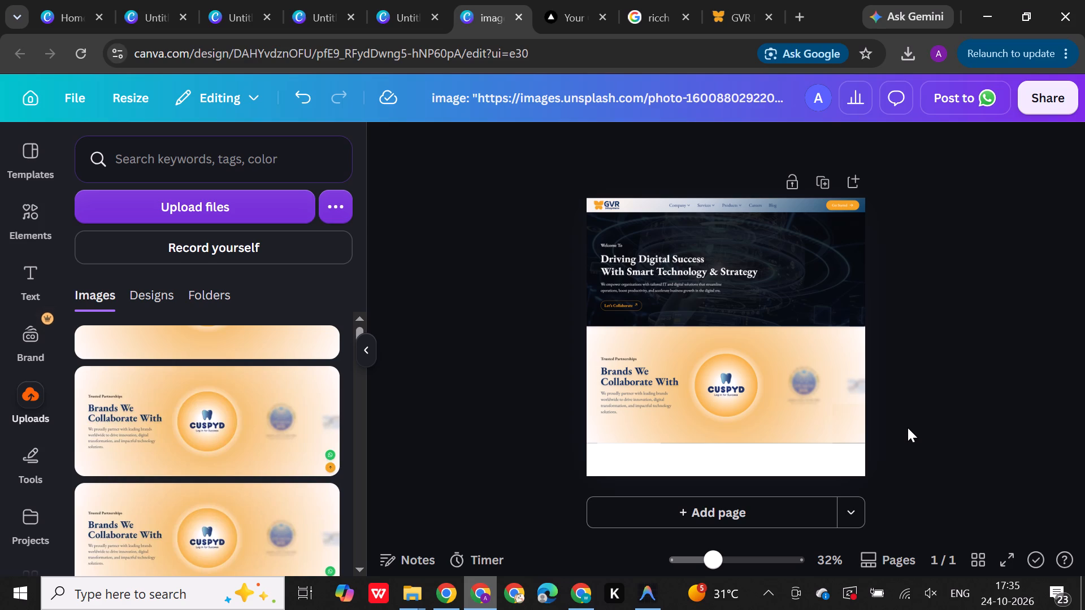
# Switch to the GVR Infosystems website and bring the "Our Commitment To Client Satisfaction" section into view.
pyautogui.click(727, 0)
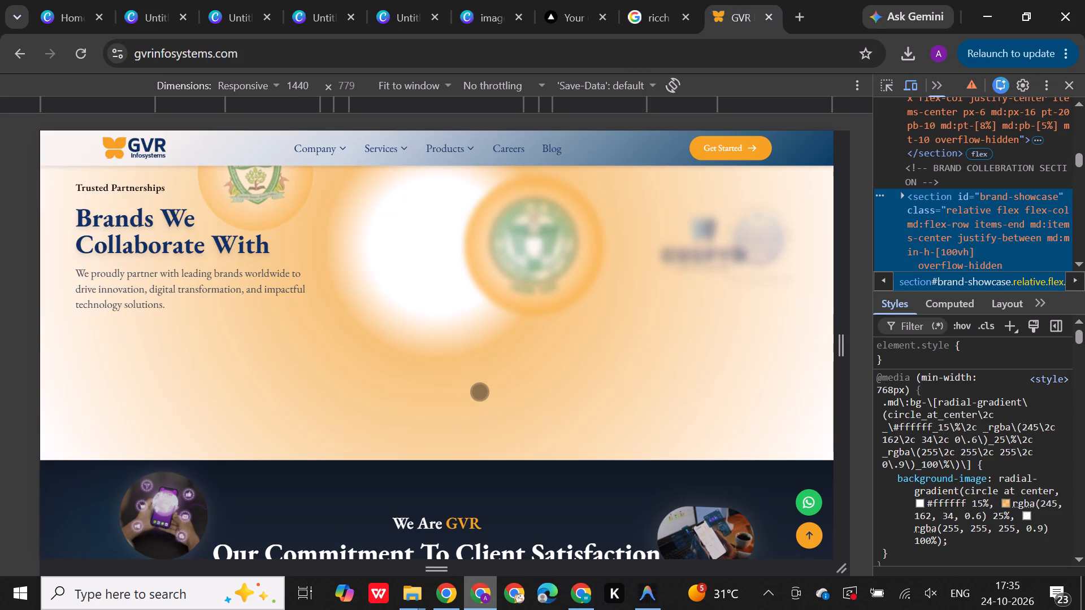
pyautogui.scroll(-5, 480, 392)
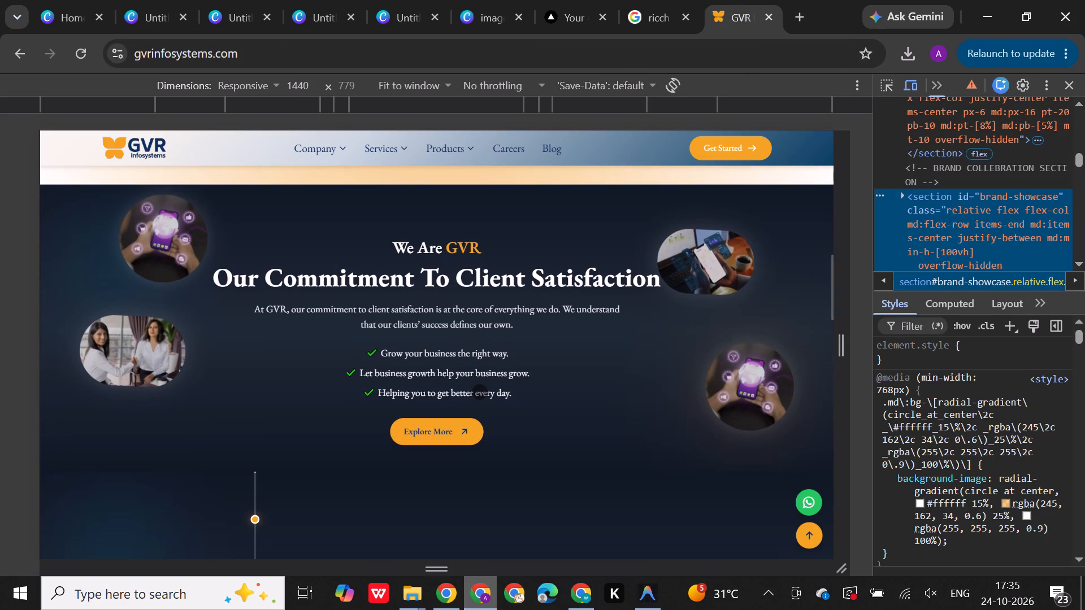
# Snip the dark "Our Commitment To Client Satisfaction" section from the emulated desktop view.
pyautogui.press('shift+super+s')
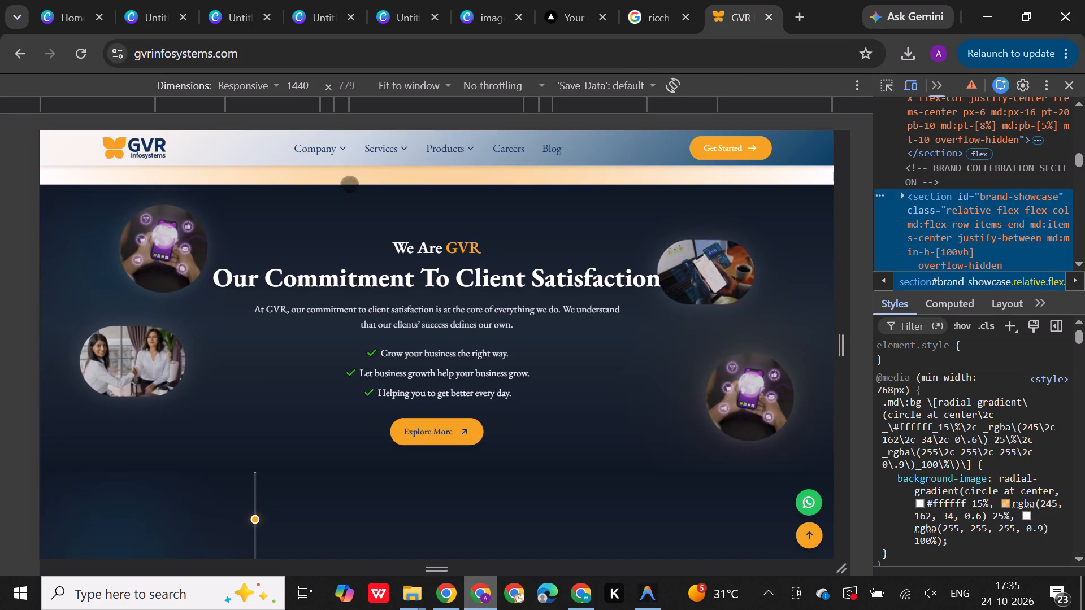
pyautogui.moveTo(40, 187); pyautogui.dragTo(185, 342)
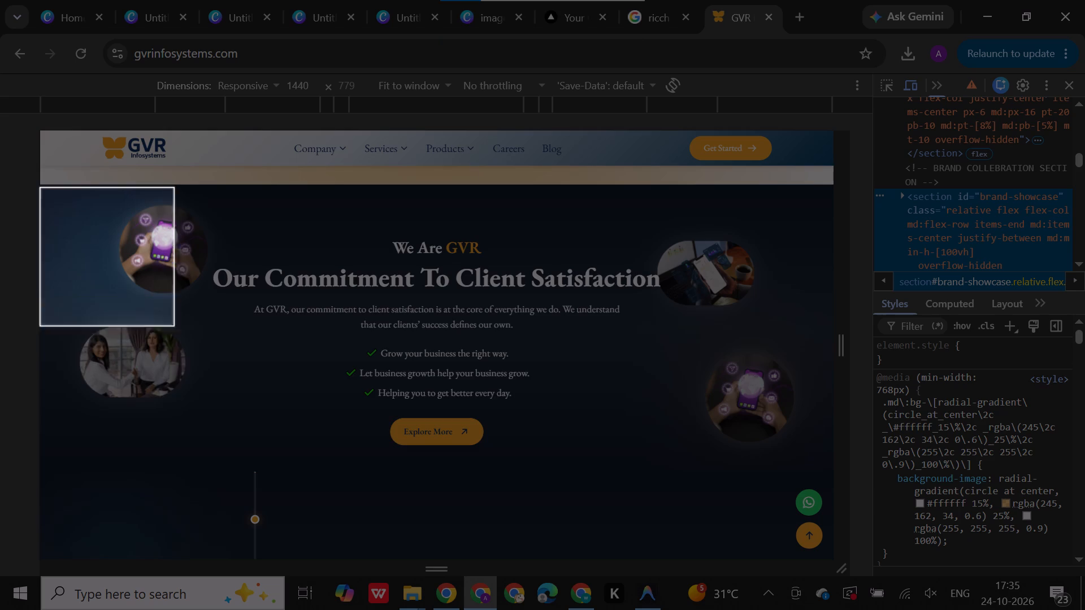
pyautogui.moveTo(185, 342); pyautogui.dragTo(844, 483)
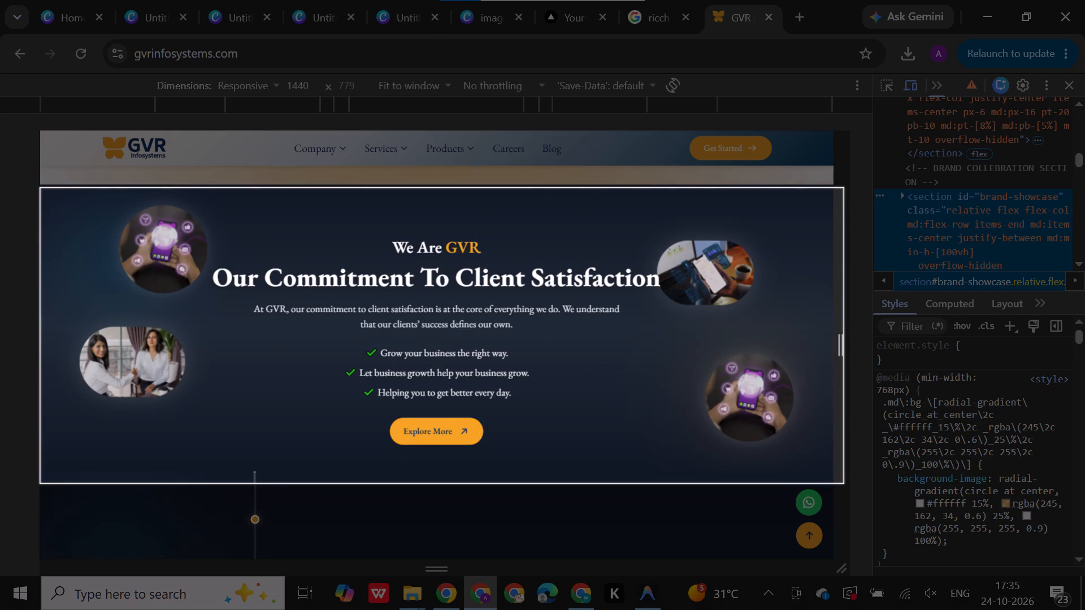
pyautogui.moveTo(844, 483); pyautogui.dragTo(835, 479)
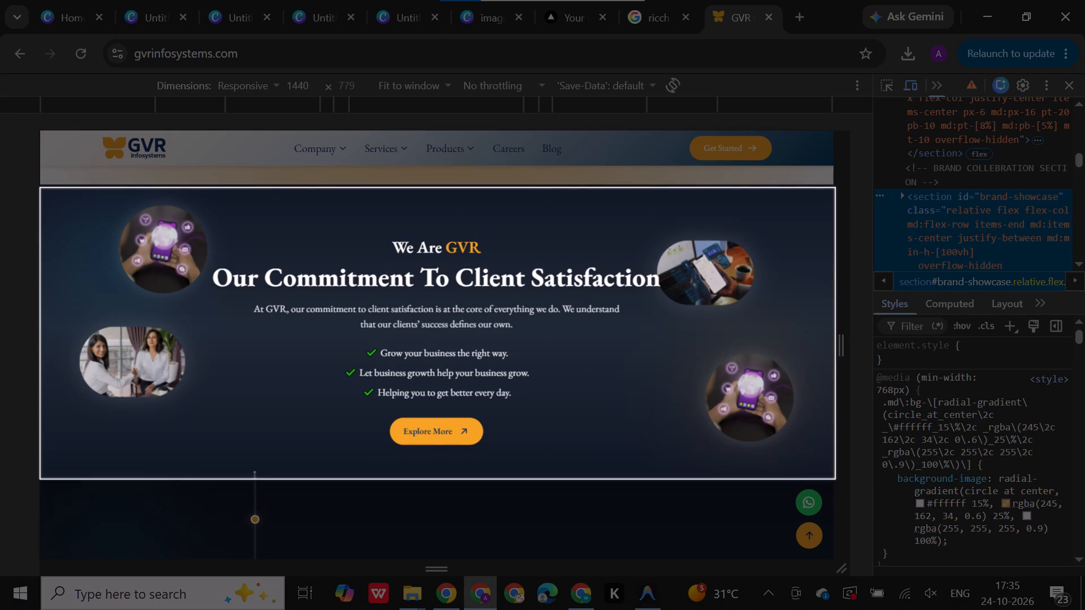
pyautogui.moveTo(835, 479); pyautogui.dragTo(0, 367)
# Close the developer tools and snip the "Our Commitment To Client Satisfaction" section at full width, from below the header to just above "Explore More".
pyautogui.click(1069, 81)
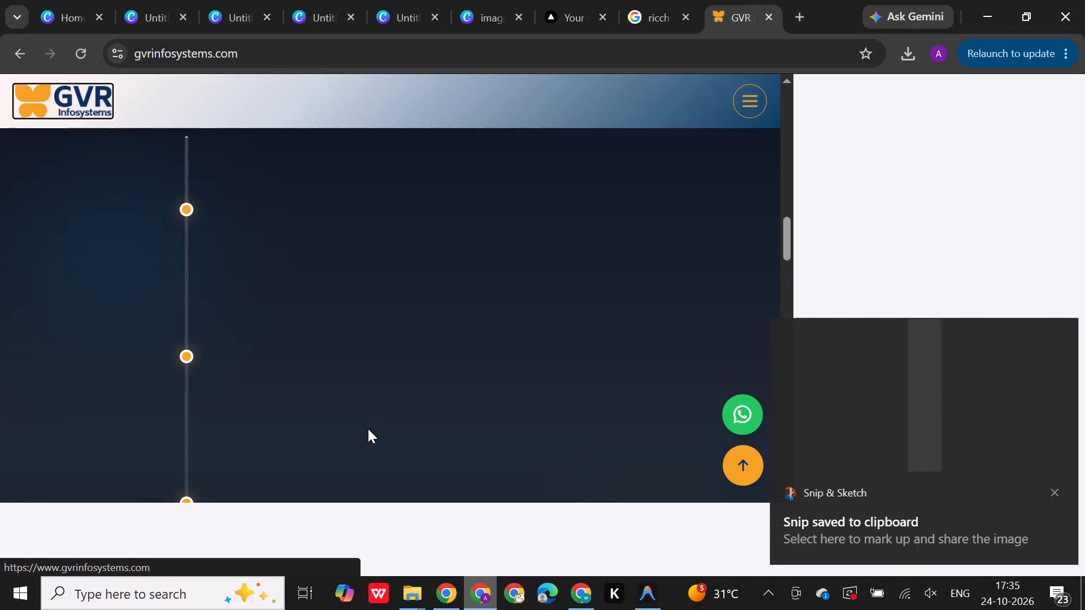
pyautogui.click(1050, 493)
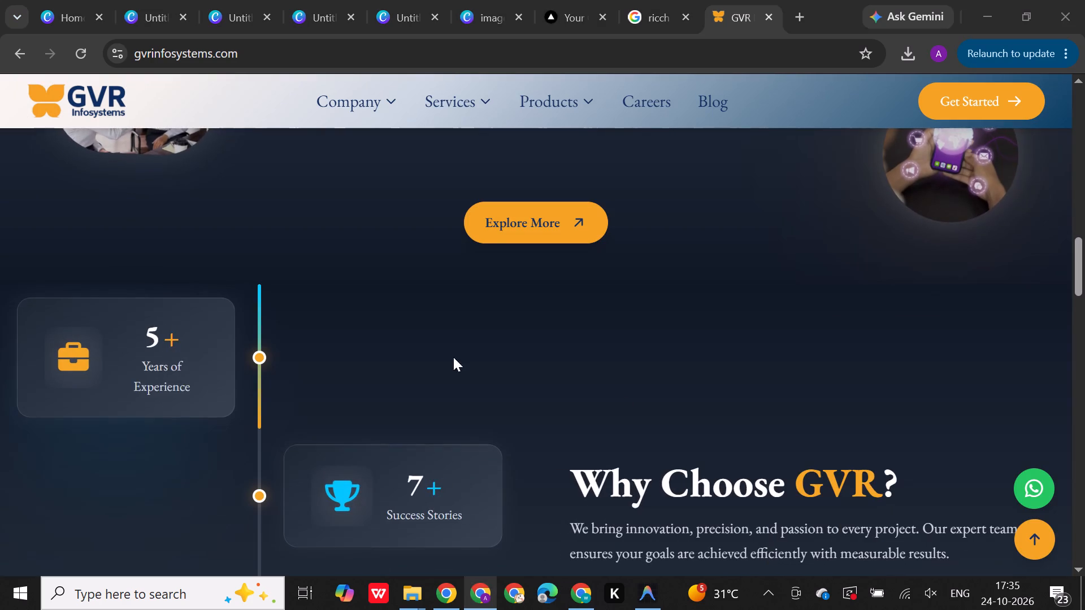
pyautogui.scroll(4, 440, 353)
pyautogui.scroll(-1, 440, 353)
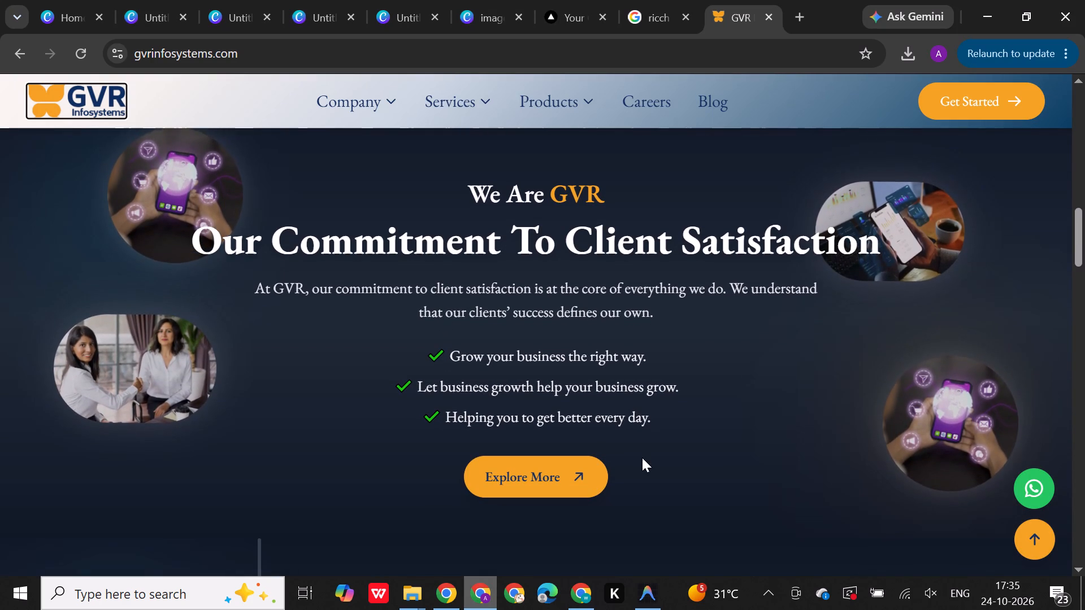
pyautogui.press('shift+super+s')
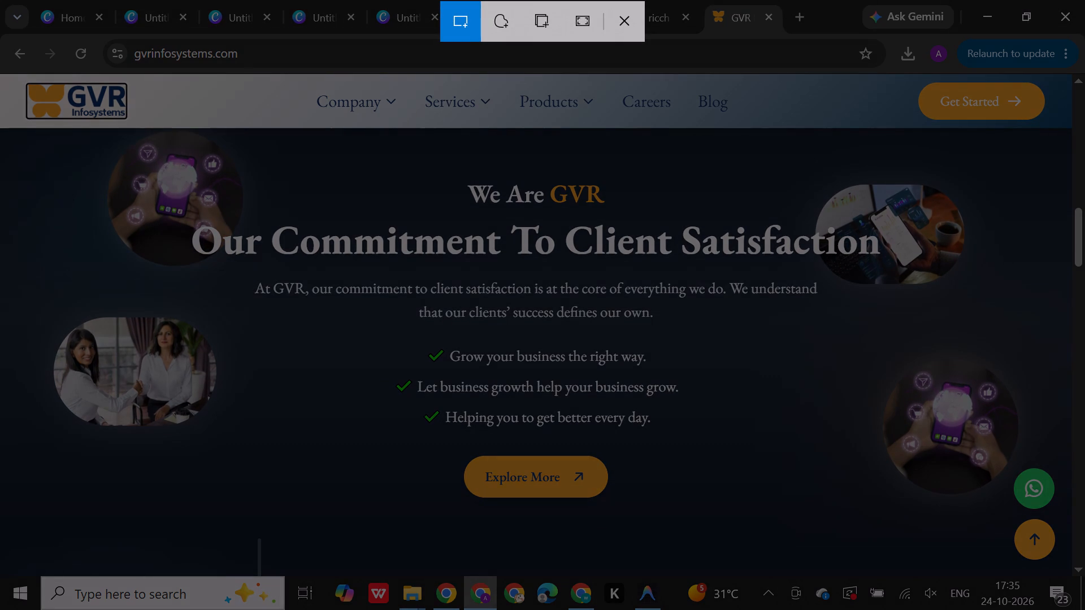
pyautogui.moveTo(0, 128); pyautogui.dragTo(624, 431)
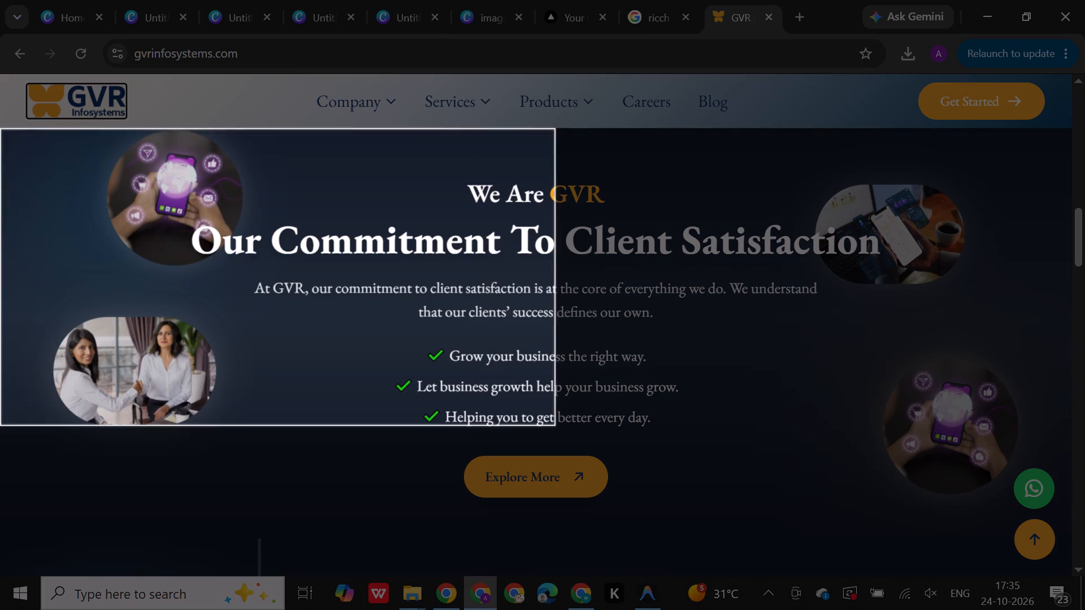
pyautogui.moveTo(624, 431); pyautogui.dragTo(1082, 452)
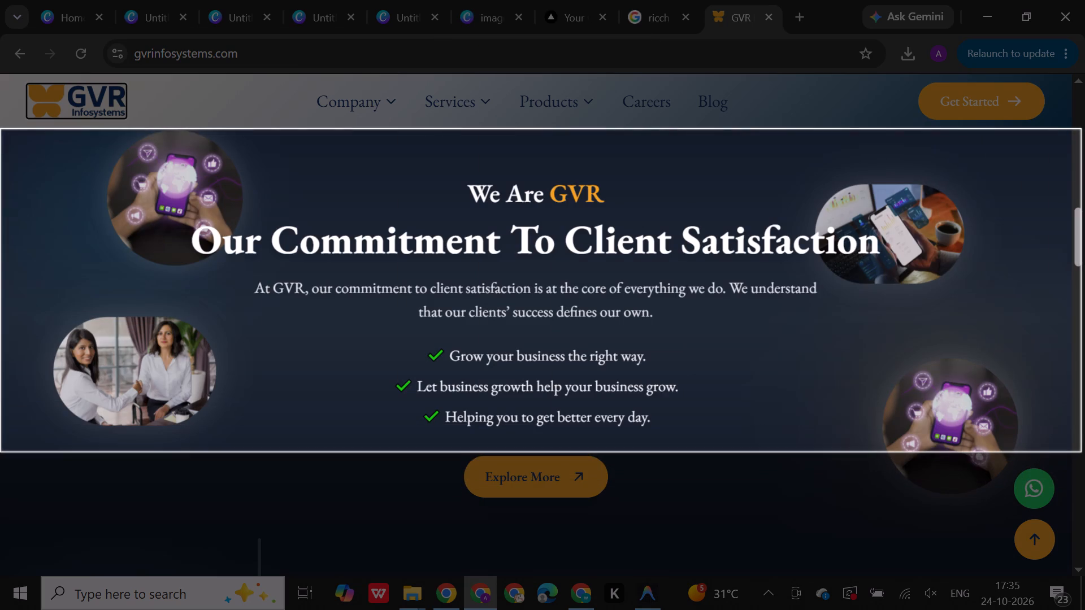
pyautogui.moveTo(1082, 452); pyautogui.dragTo(1069, 452)
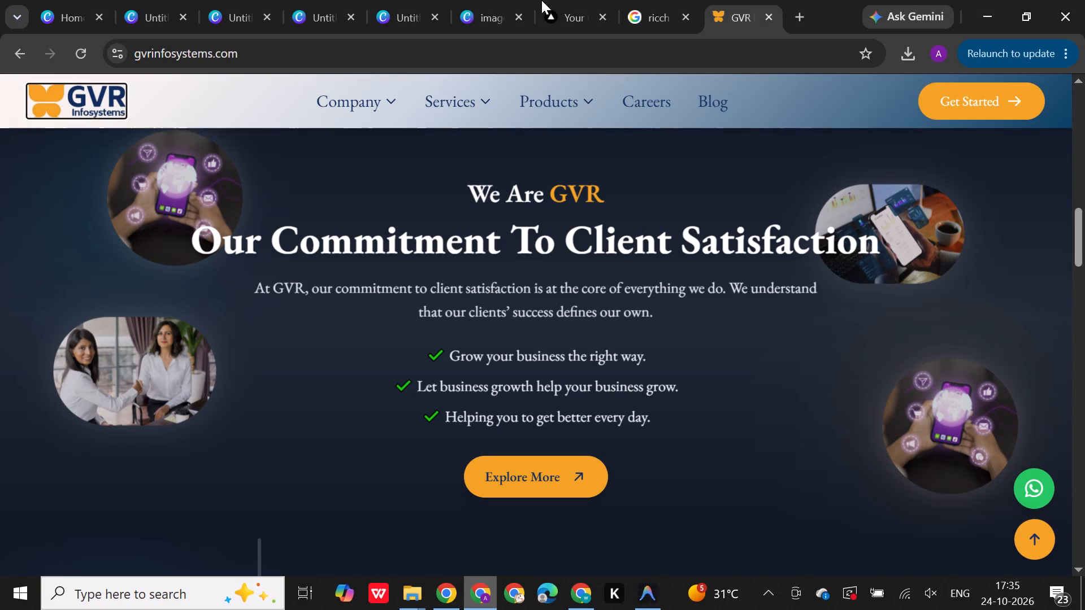
# Paste the snip into the Canva page, align it directly below the "Brands We Collaborate With" section, and enlarge it to page width.
pyautogui.click(493, 0)
pyautogui.click(684, 465)
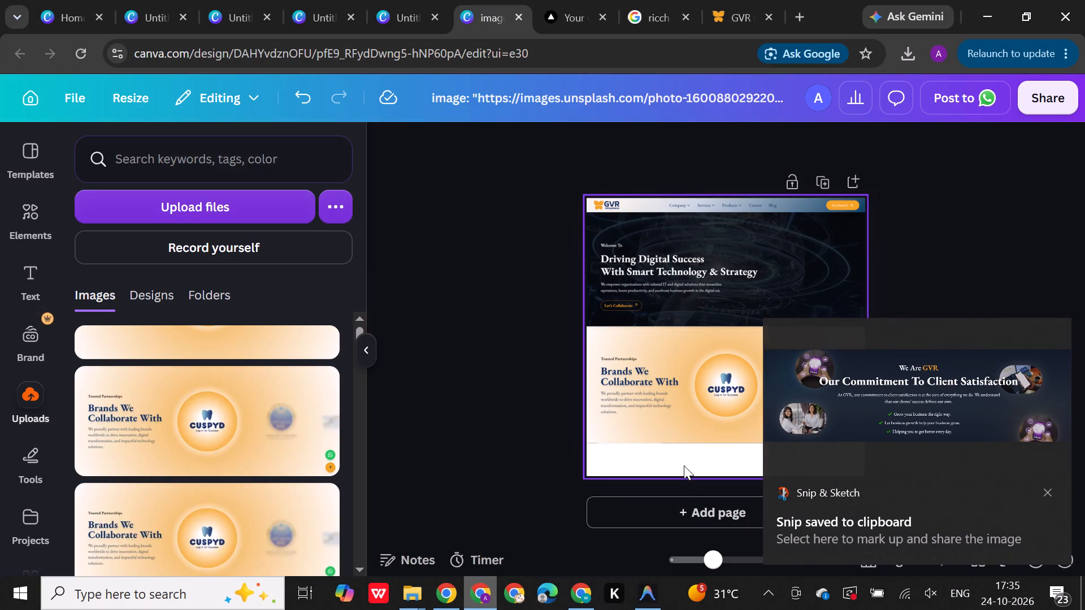
pyautogui.hotkey('ctrl', 'v')
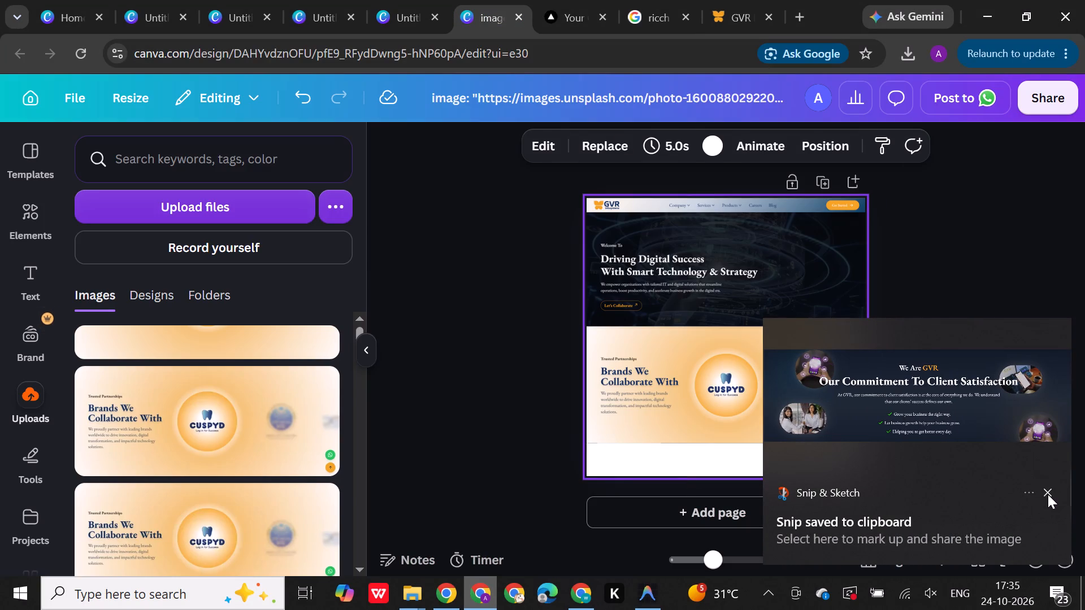
pyautogui.click(1048, 492)
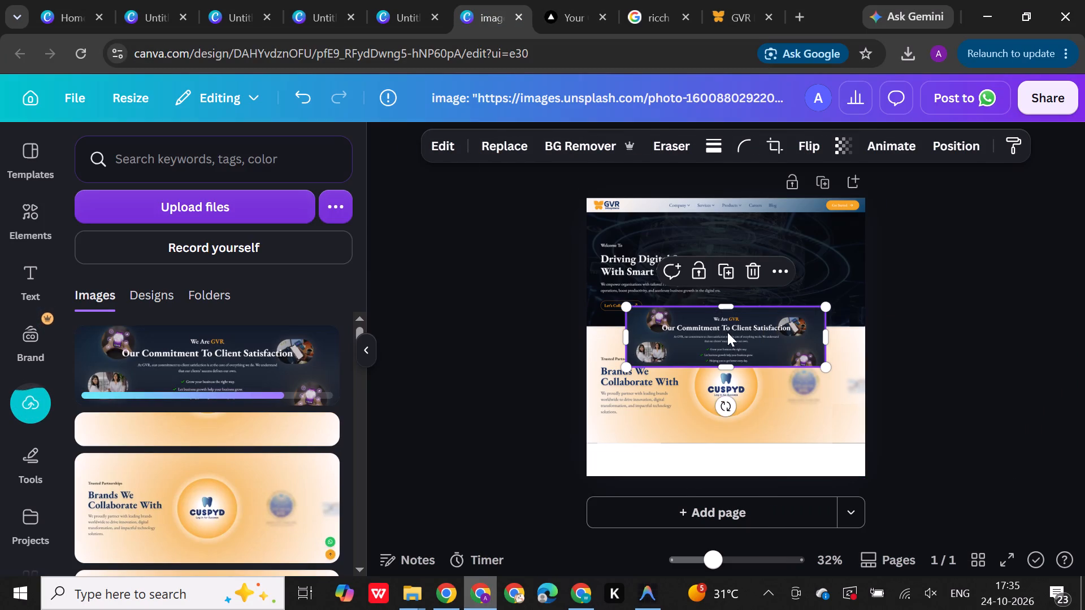
pyautogui.moveTo(727, 332); pyautogui.dragTo(687, 482)
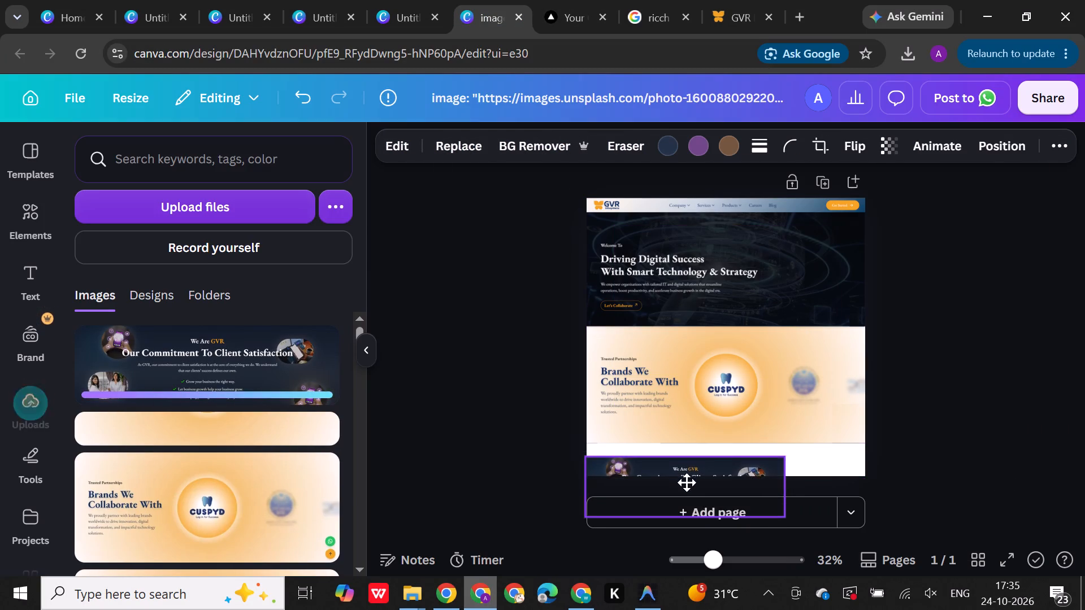
pyautogui.moveTo(687, 482); pyautogui.dragTo(691, 470)
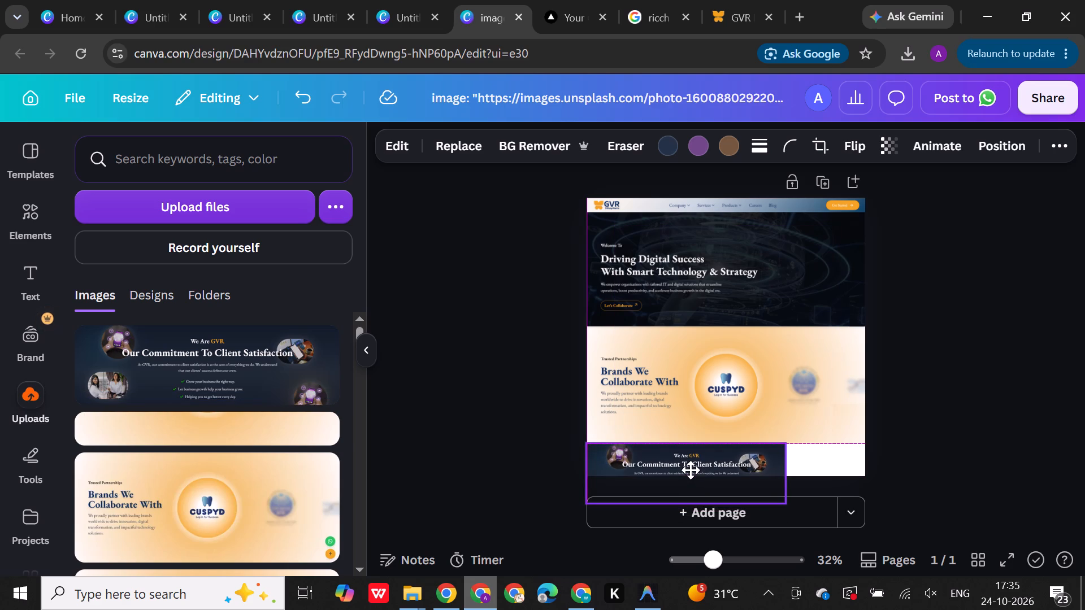
pyautogui.moveTo(691, 470); pyautogui.dragTo(692, 469)
pyautogui.moveTo(784, 502); pyautogui.dragTo(827, 515)
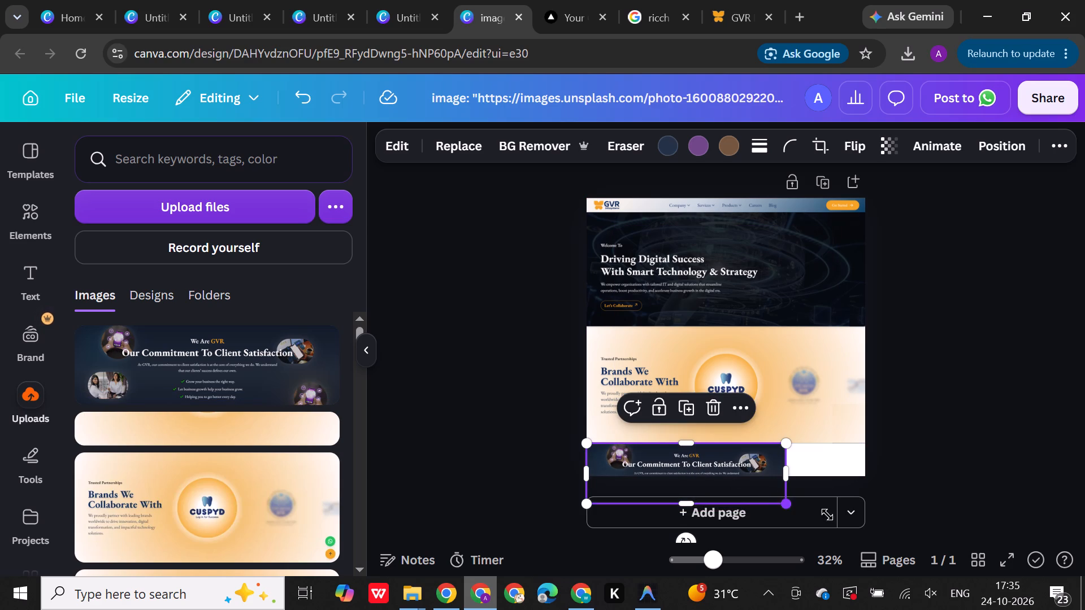
pyautogui.moveTo(827, 515); pyautogui.dragTo(864, 531)
pyautogui.click(954, 455)
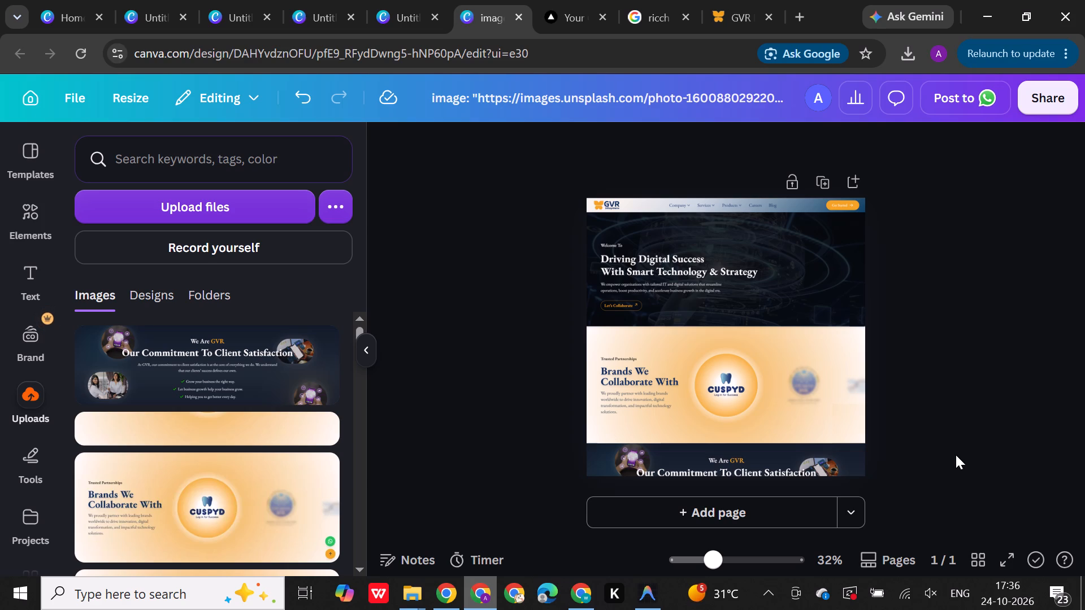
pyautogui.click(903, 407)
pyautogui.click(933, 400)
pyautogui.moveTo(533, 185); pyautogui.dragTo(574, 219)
# Group all the stacked GVR website snips on the page into one object.
pyautogui.moveTo(574, 219); pyautogui.dragTo(898, 478)
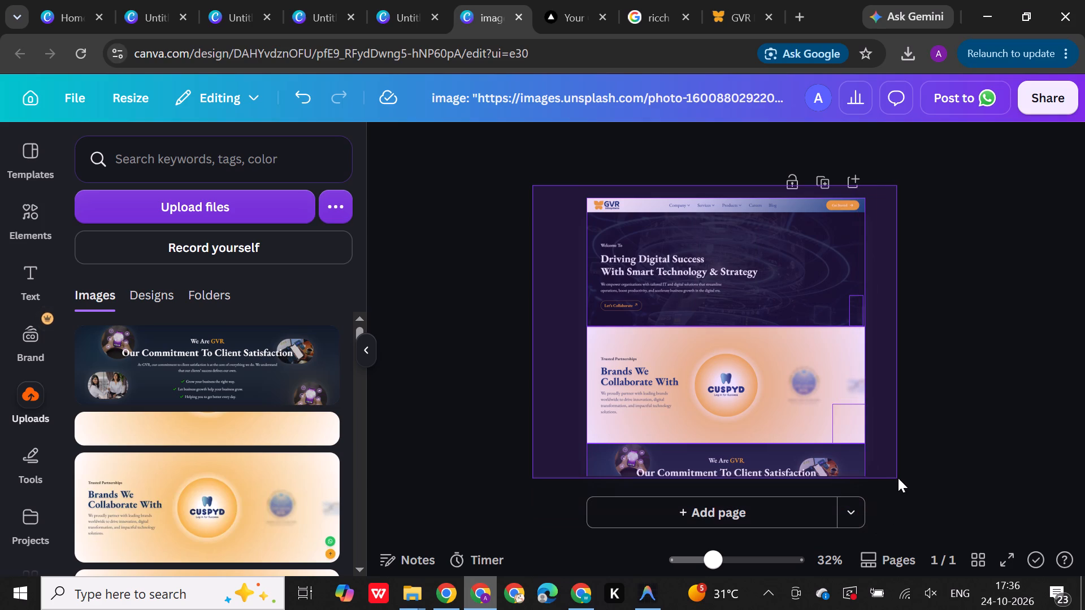
pyautogui.moveTo(898, 478); pyautogui.dragTo(902, 483)
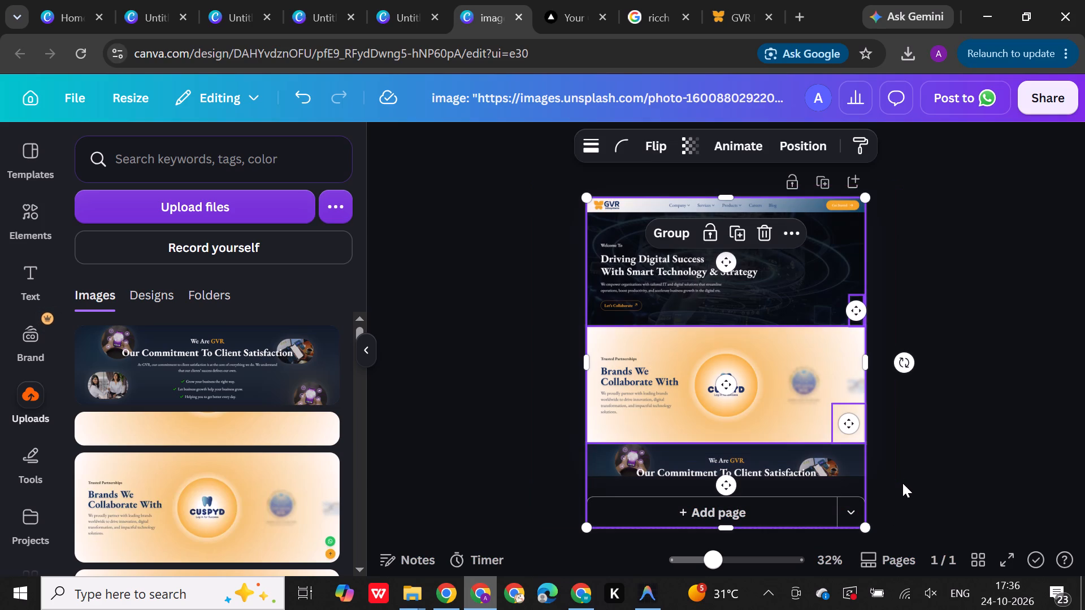
pyautogui.click(664, 229)
pyautogui.click(999, 310)
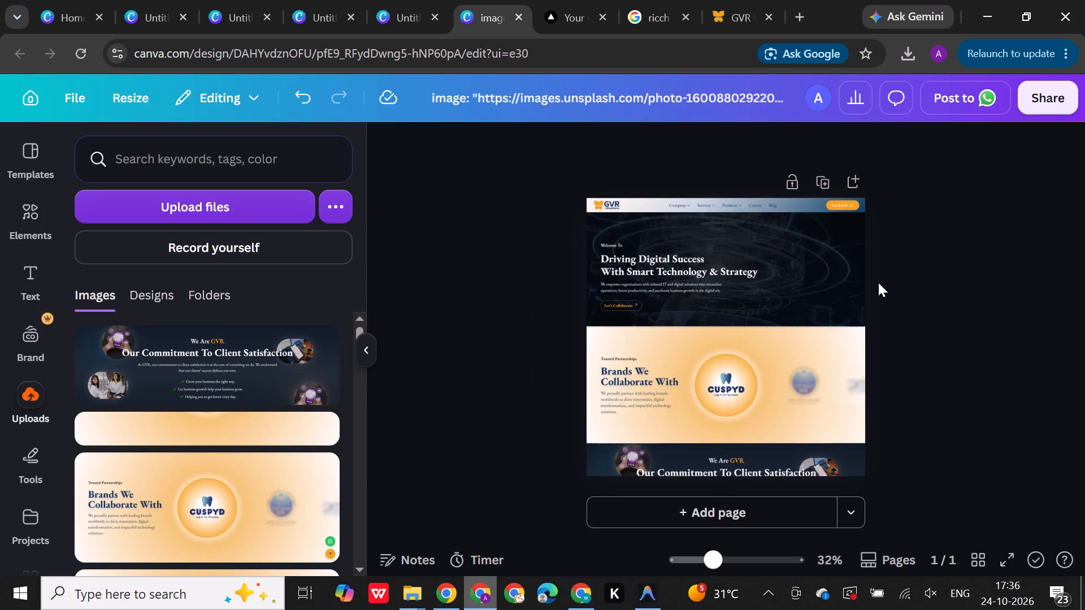
# Download the stacked GVR website page as a PNG at 1,024 × 1,024 px.
pyautogui.click(1043, 107)
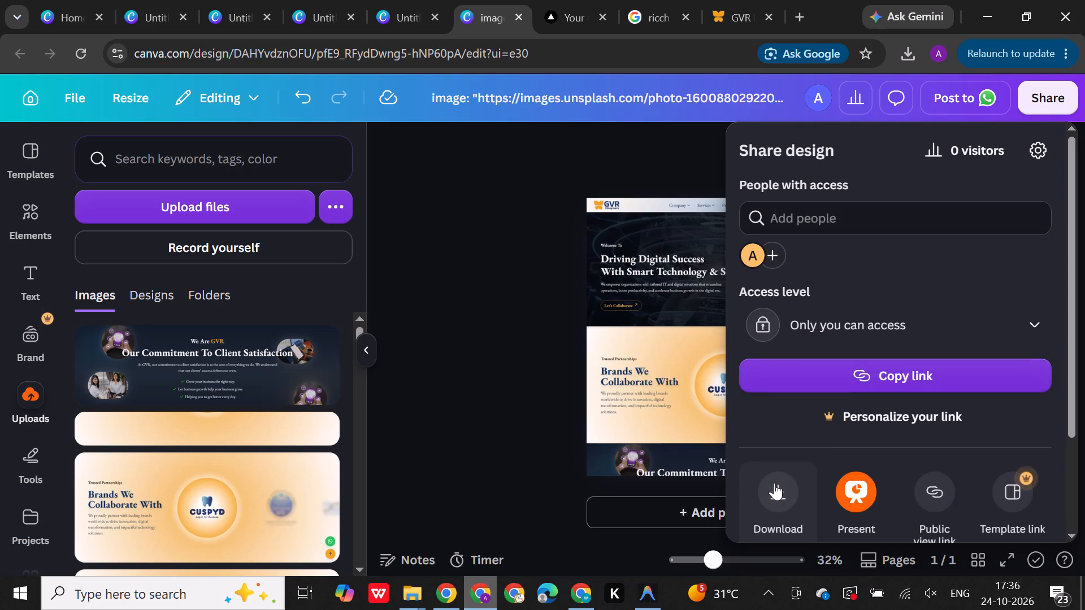
pyautogui.click(774, 483)
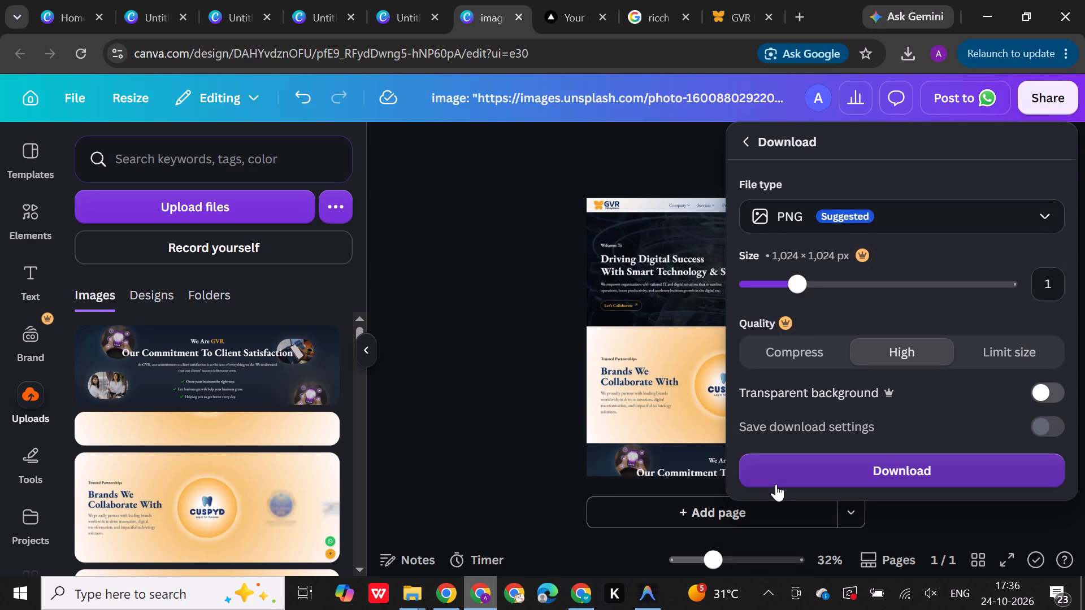
pyautogui.click(788, 473)
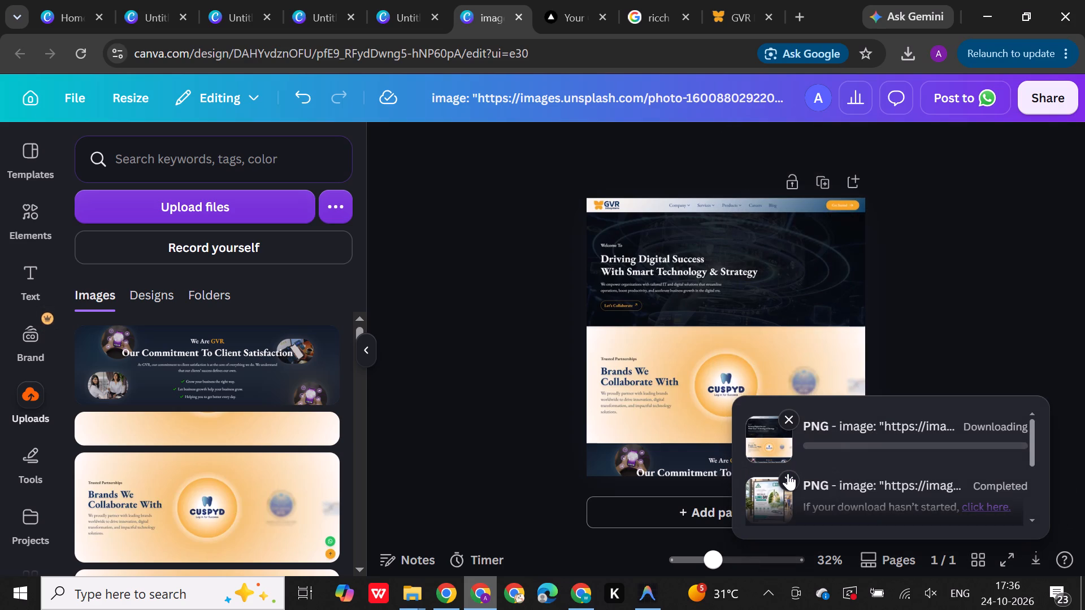
pyautogui.scroll(-2, 577, 313)
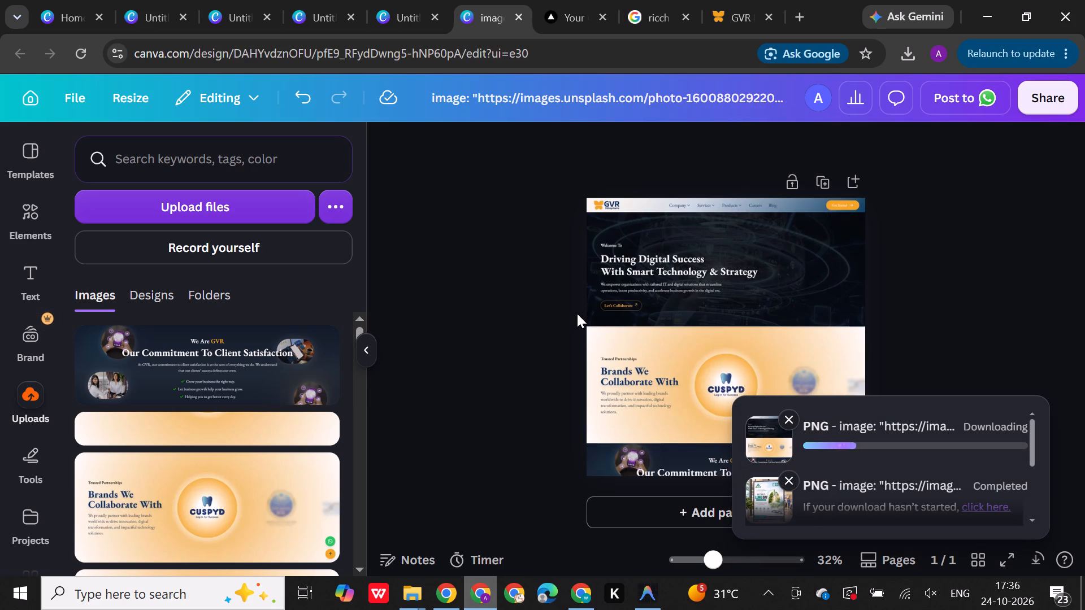
pyautogui.scroll(-3, 577, 313)
pyautogui.scroll(4, 577, 313)
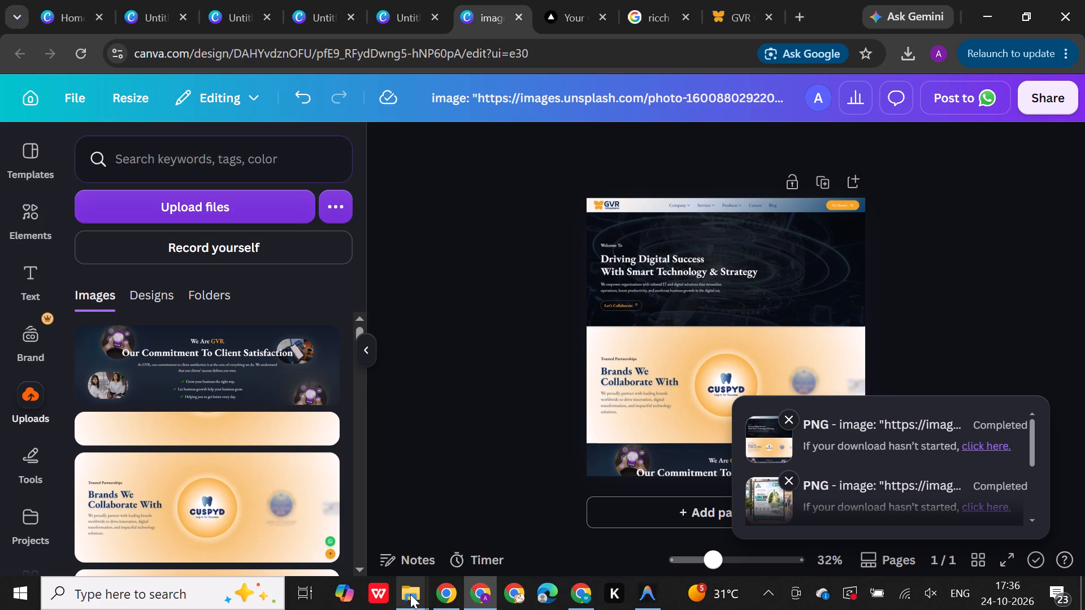
# Delete today's four "Untitled design" images from the Downloads folder.
pyautogui.click(410, 594)
pyautogui.click(362, 546)
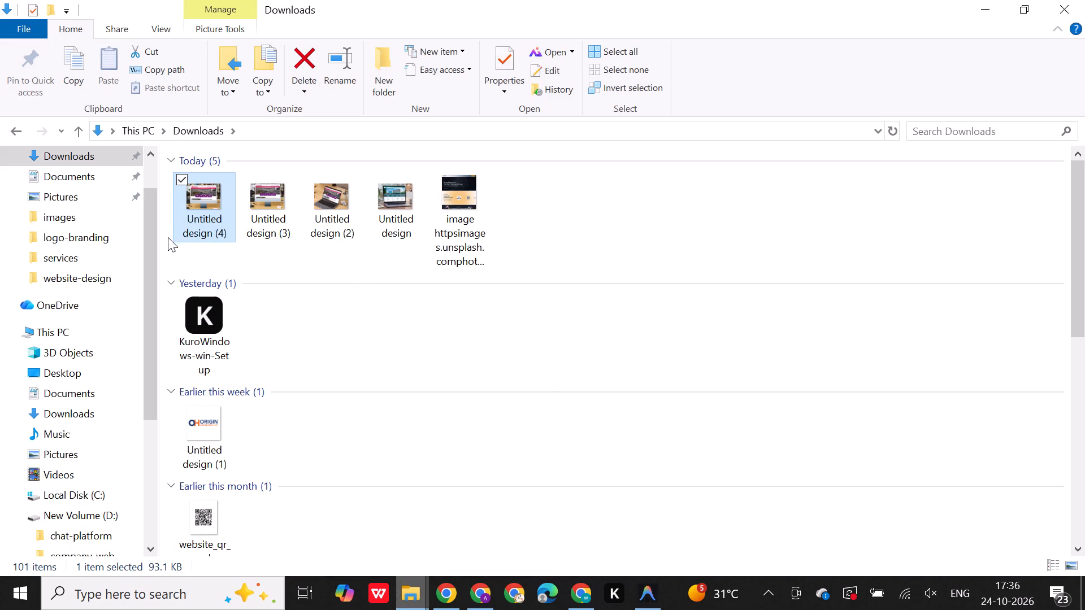
pyautogui.moveTo(168, 237); pyautogui.dragTo(409, 206)
pyautogui.click(294, 46)
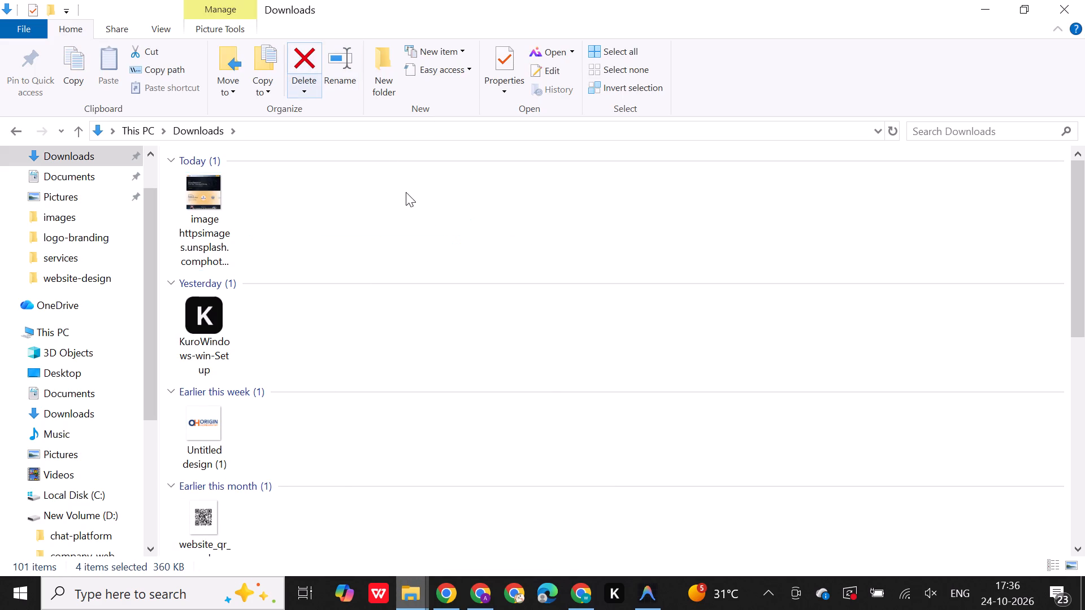
pyautogui.click(197, 212)
pyautogui.hotkey('ctrl', 'c')
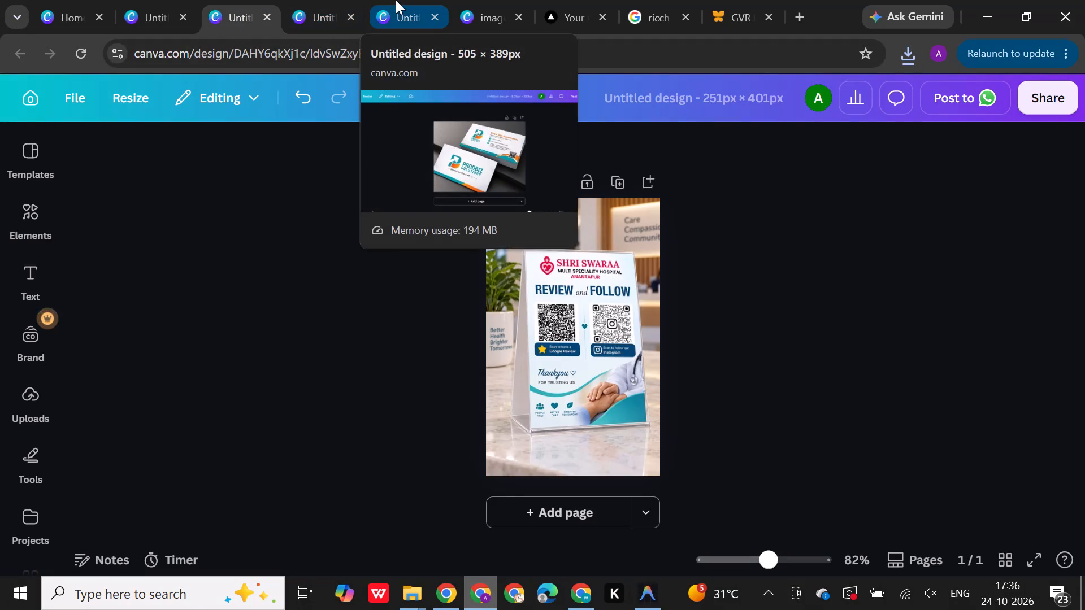
pyautogui.click(329, 0)
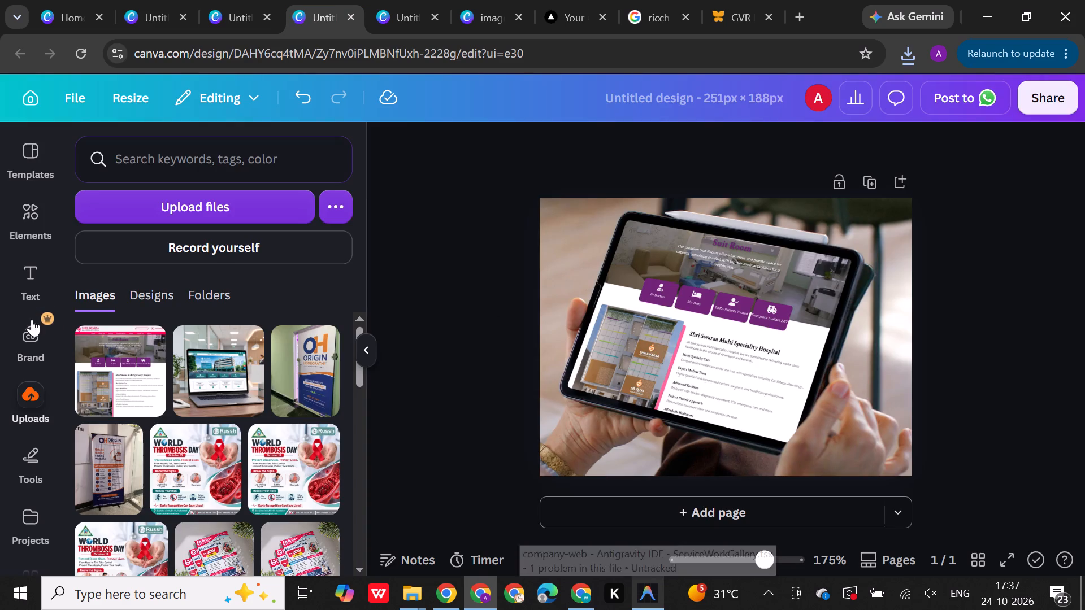
pyautogui.click(402, 597)
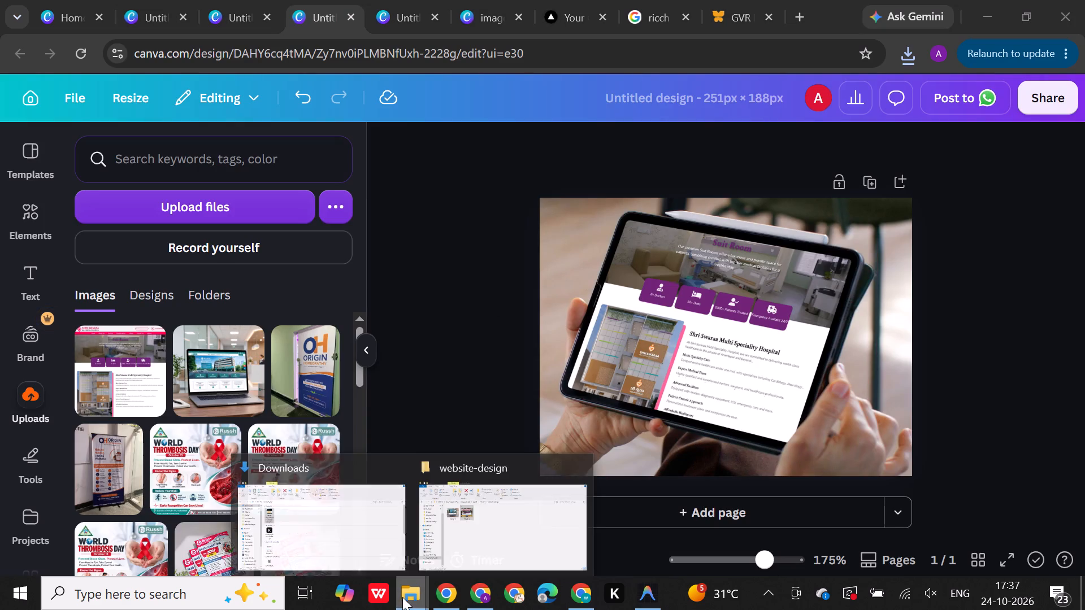
pyautogui.click(342, 537)
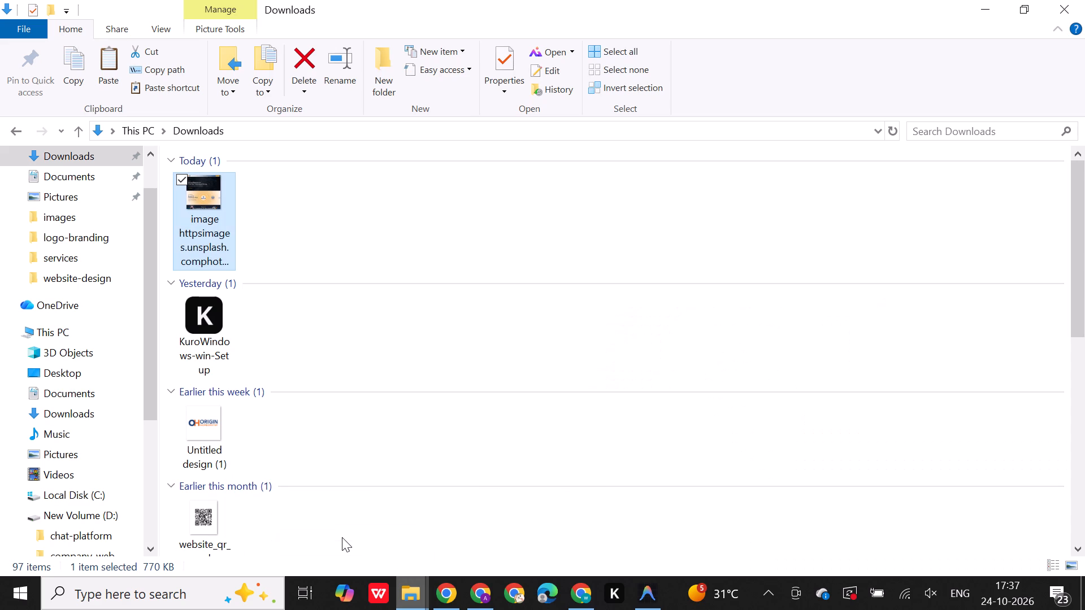
pyautogui.hotkey('ctrl', 'c')
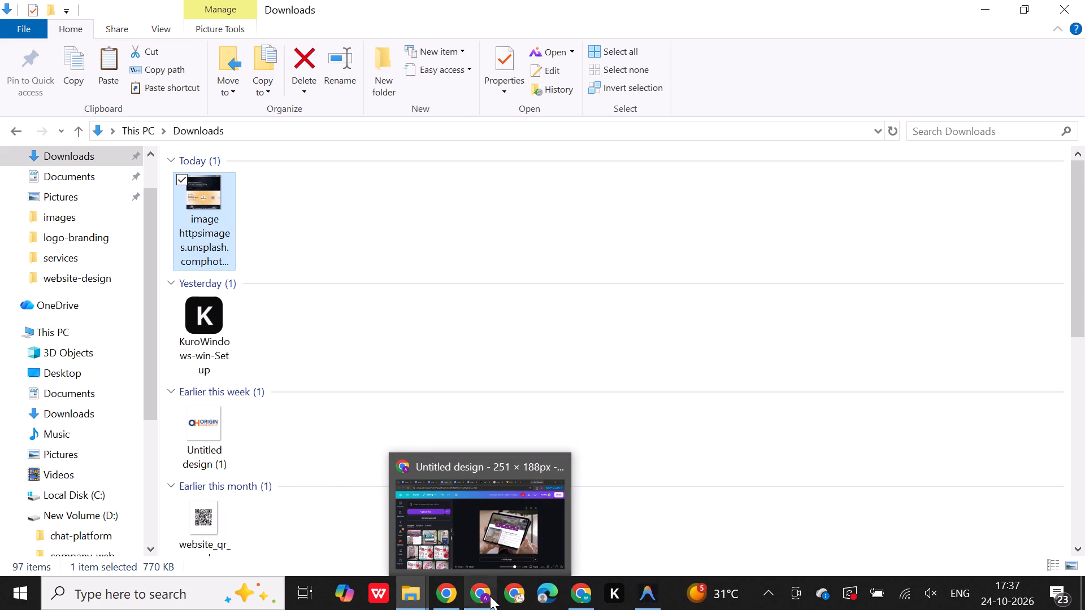
pyautogui.click(490, 596)
pyautogui.click(782, 316)
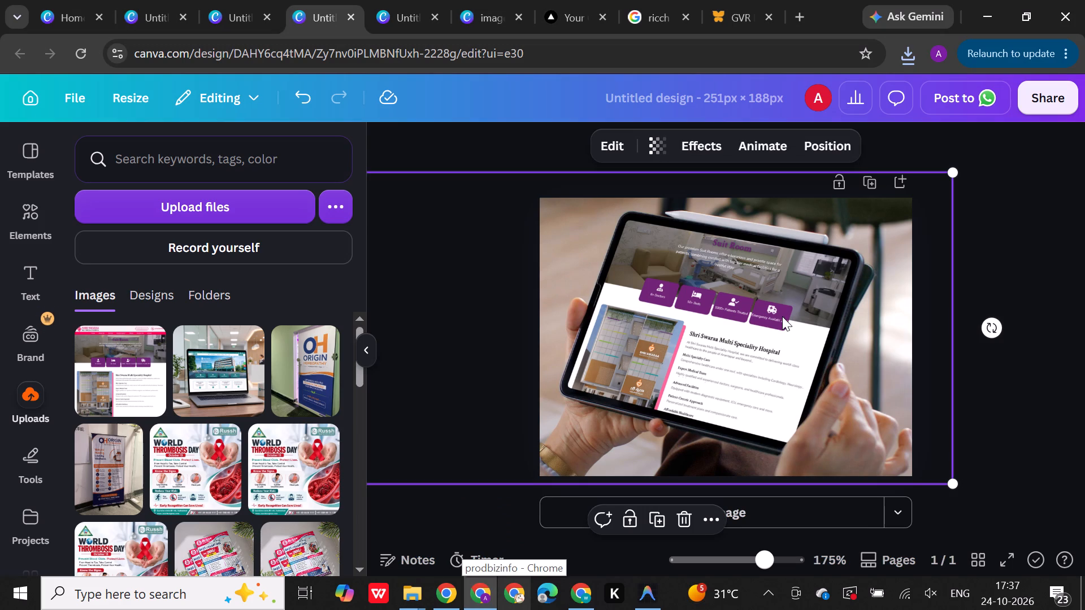
pyautogui.hotkey('ctrl', 'v')
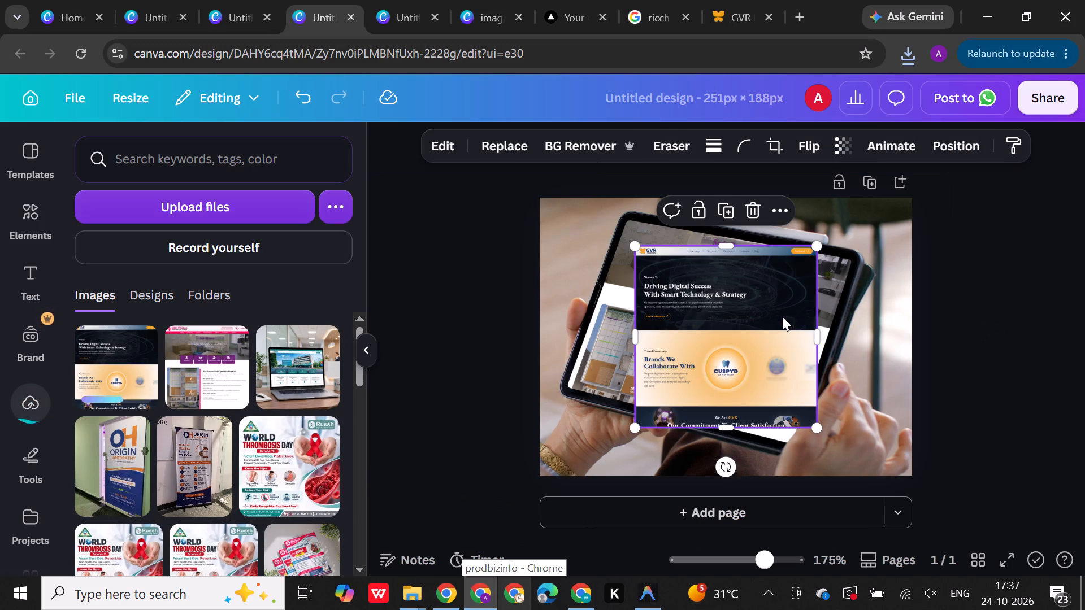
pyautogui.moveTo(782, 316); pyautogui.dragTo(756, 334)
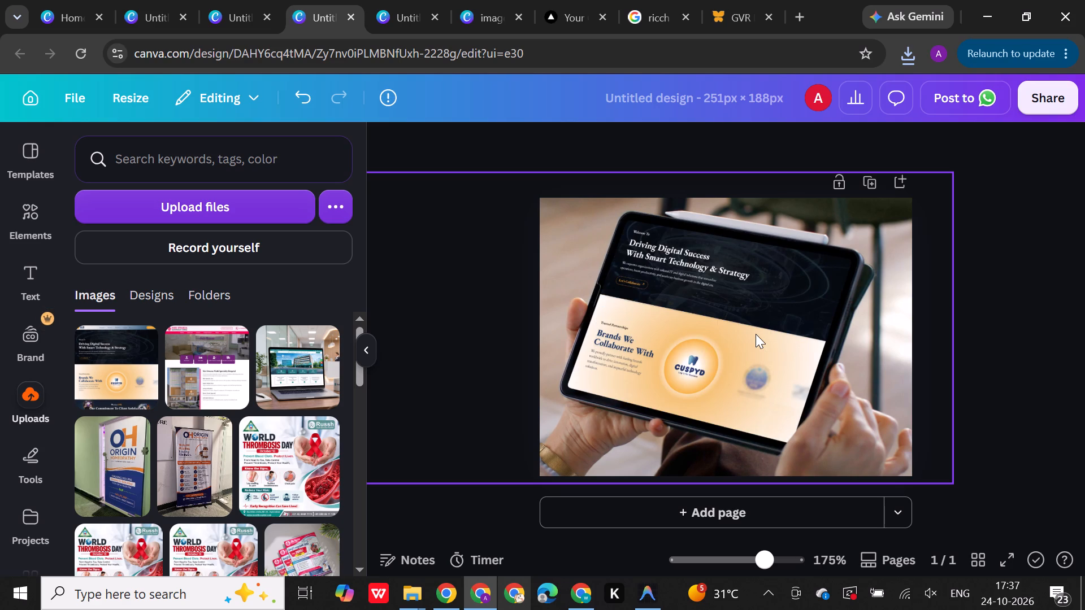
# Reposition the GVR image inside the tablet's screen so the website header shows at the top.
pyautogui.doubleClick(756, 334)
pyautogui.moveTo(248, 283); pyautogui.dragTo(249, 303)
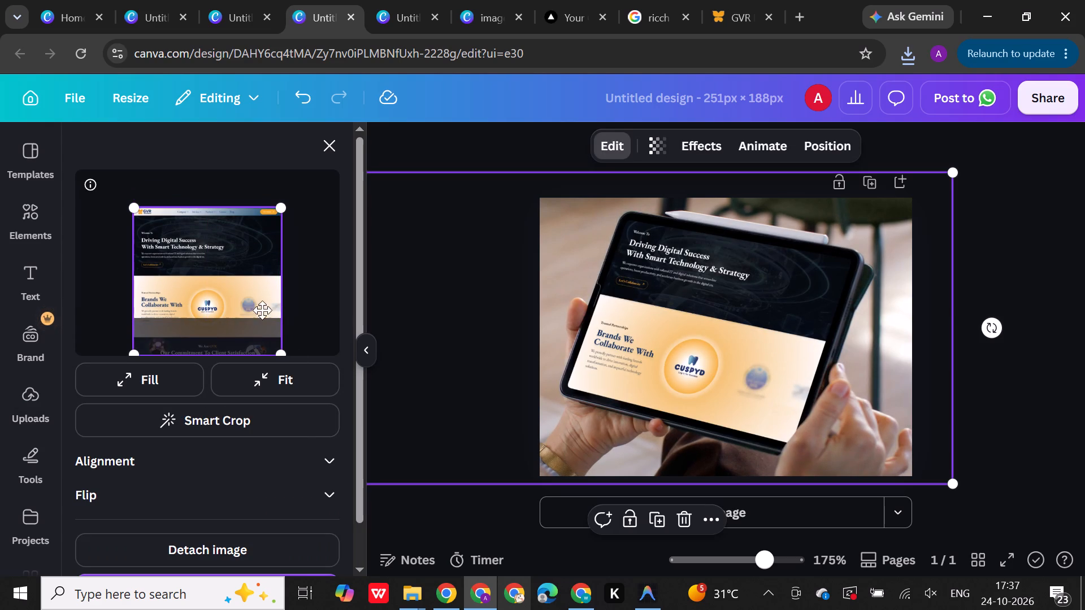
pyautogui.scroll(-5, 277, 471)
pyautogui.click(230, 539)
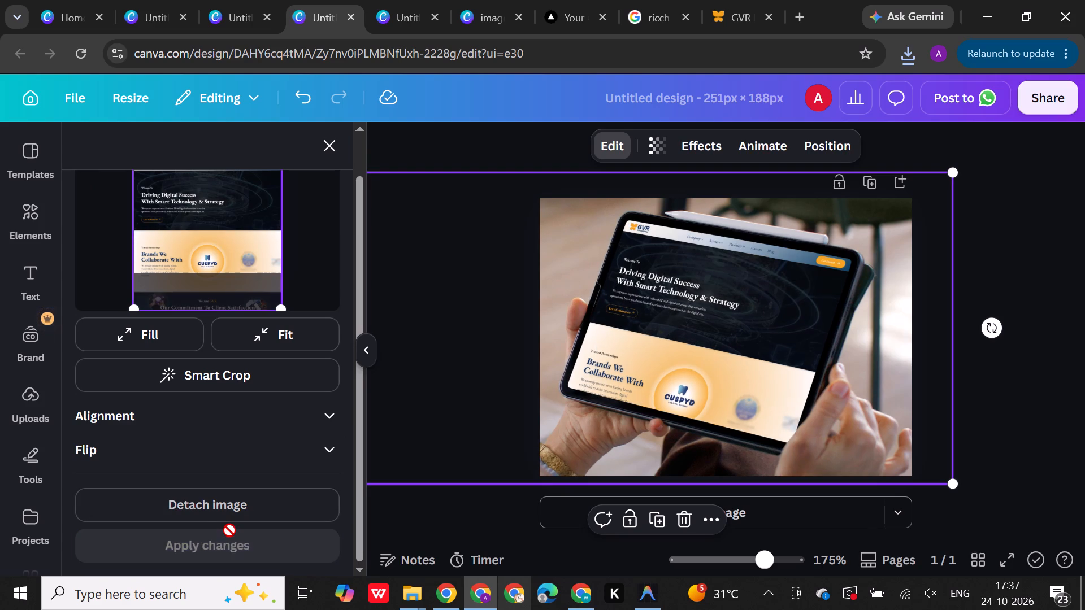
pyautogui.click(991, 248)
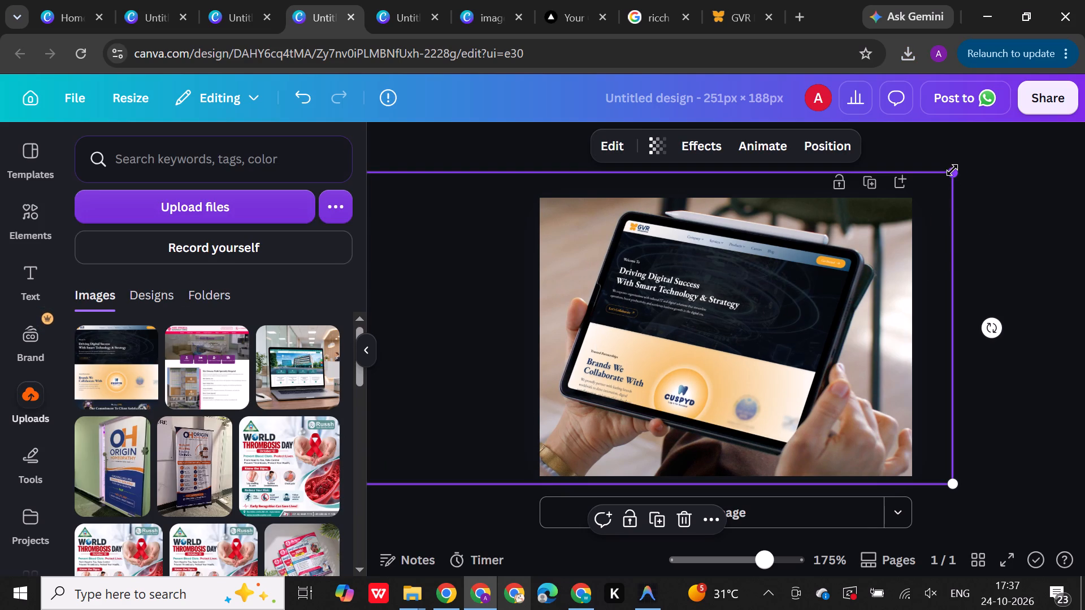
# Enlarge the tablet mockup to about 433 × 228 and reposition it so the tablet is centred on the page.
pyautogui.moveTo(958, 168); pyautogui.dragTo(980, 160)
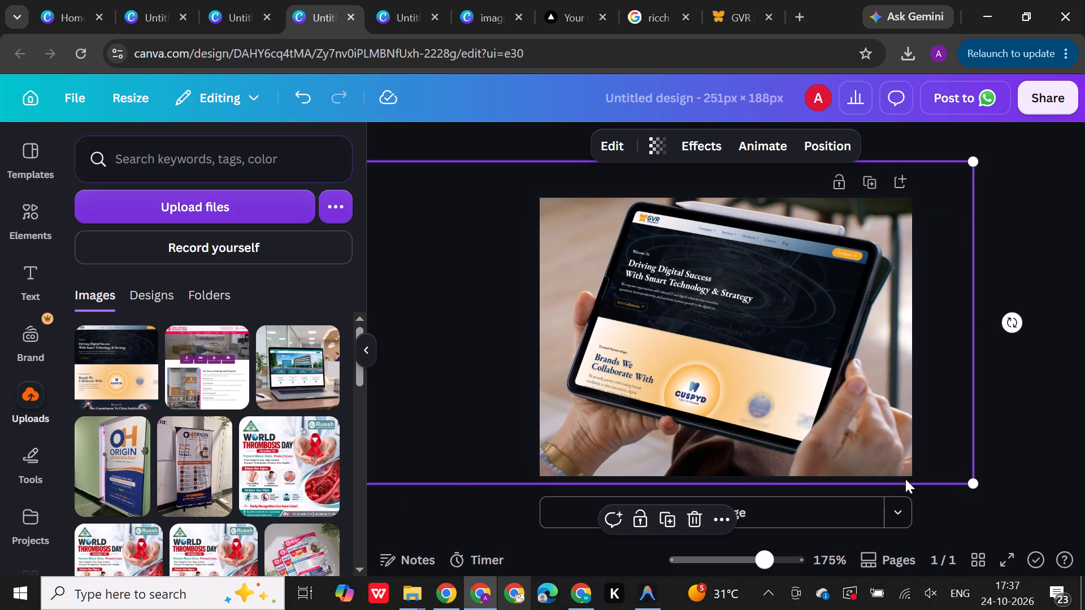
pyautogui.moveTo(979, 481); pyautogui.dragTo(980, 493)
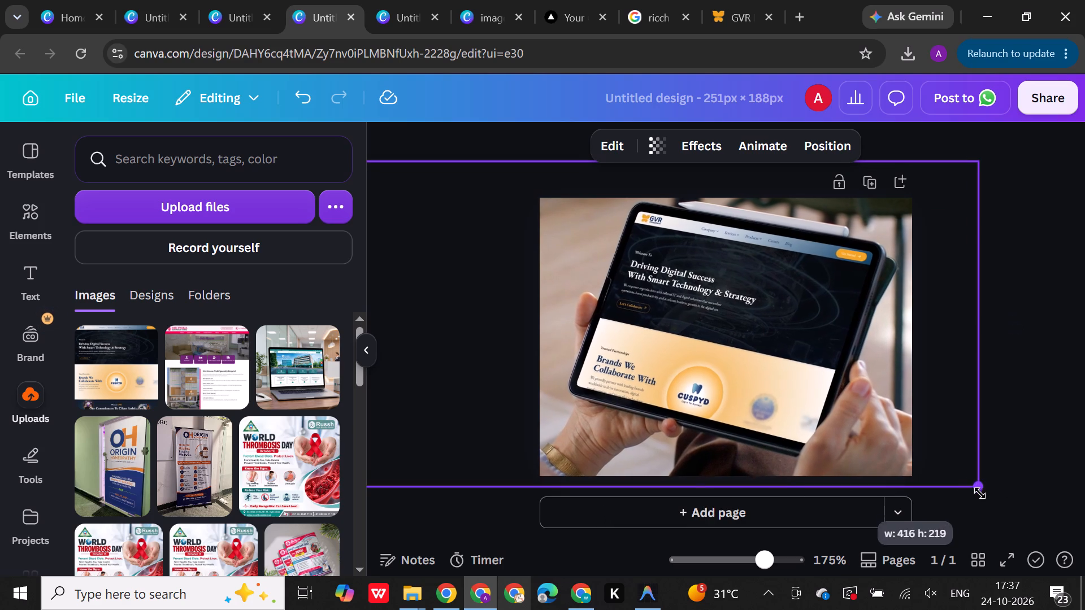
pyautogui.moveTo(980, 493); pyautogui.dragTo(992, 529)
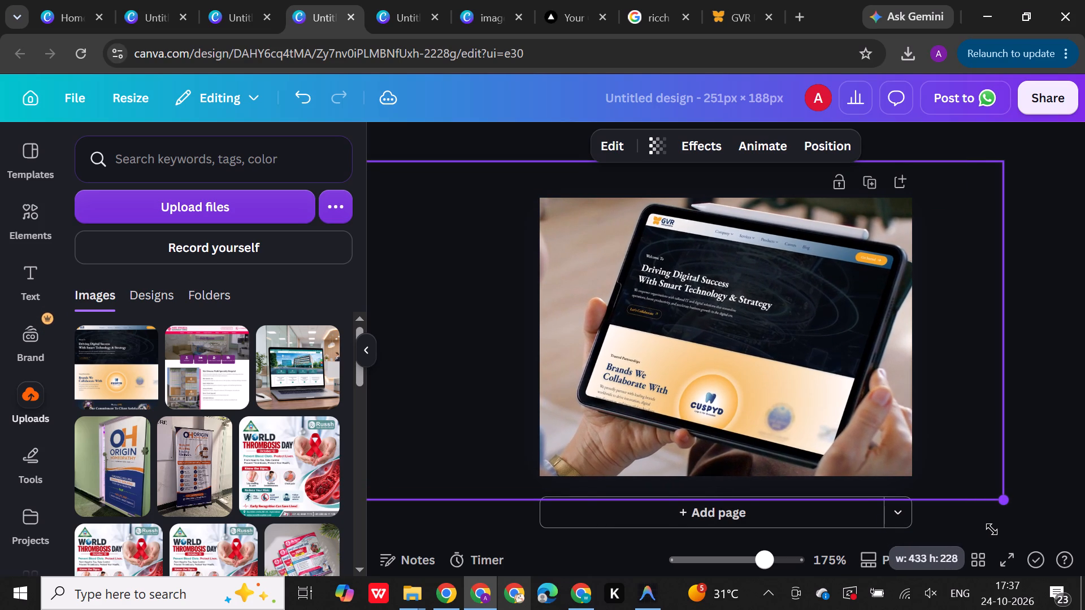
pyautogui.moveTo(801, 289); pyautogui.dragTo(780, 296)
# Download the GVR tablet mockup as a PNG at 251 × 188 px.
pyautogui.click(1064, 103)
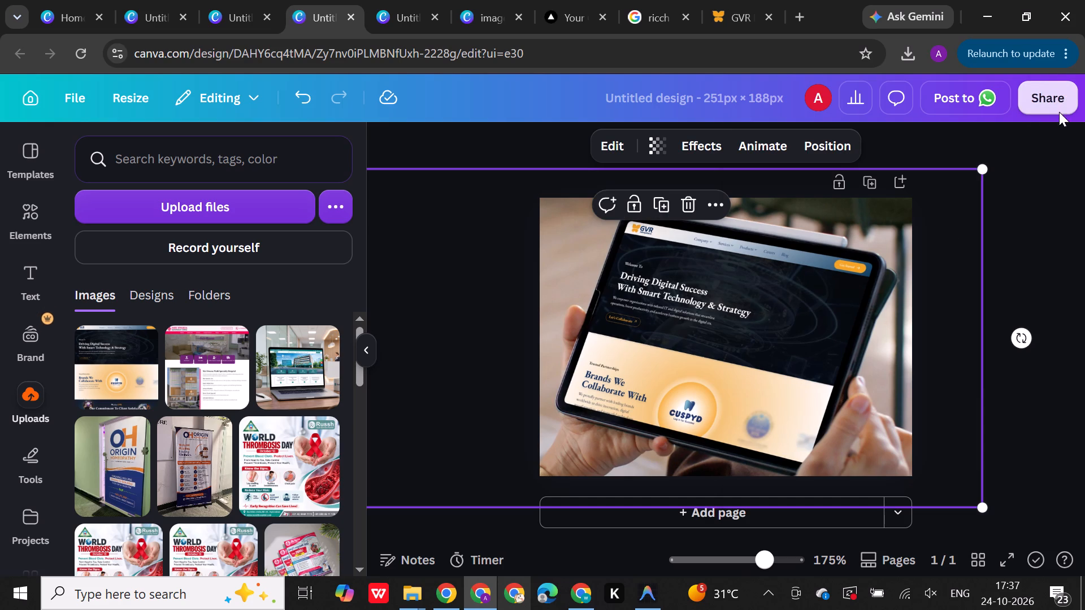
pyautogui.click(773, 497)
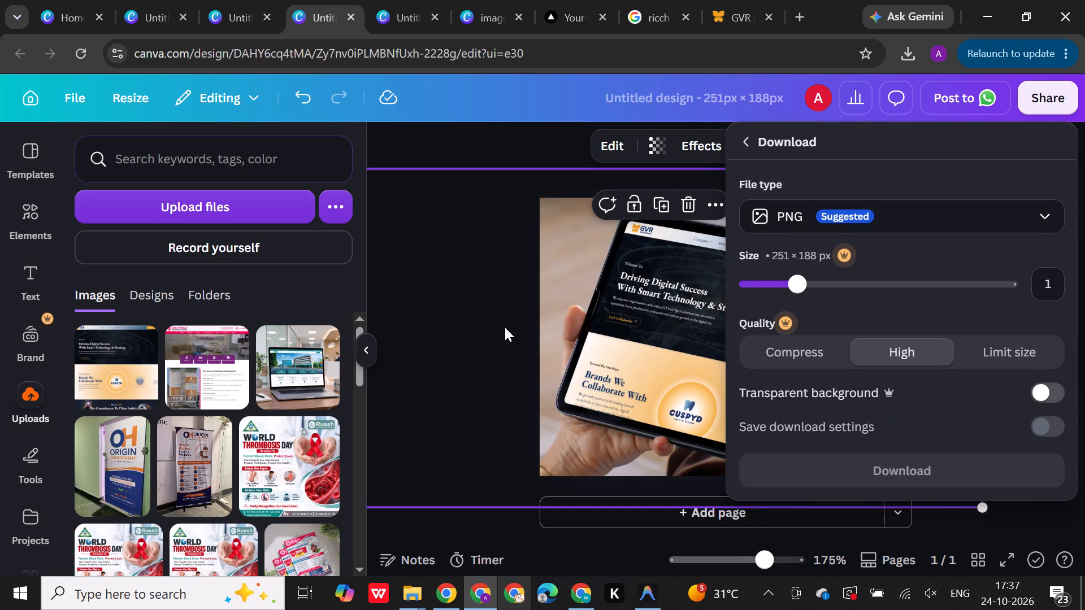
pyautogui.scroll(-5, 971, 416)
pyautogui.click(949, 461)
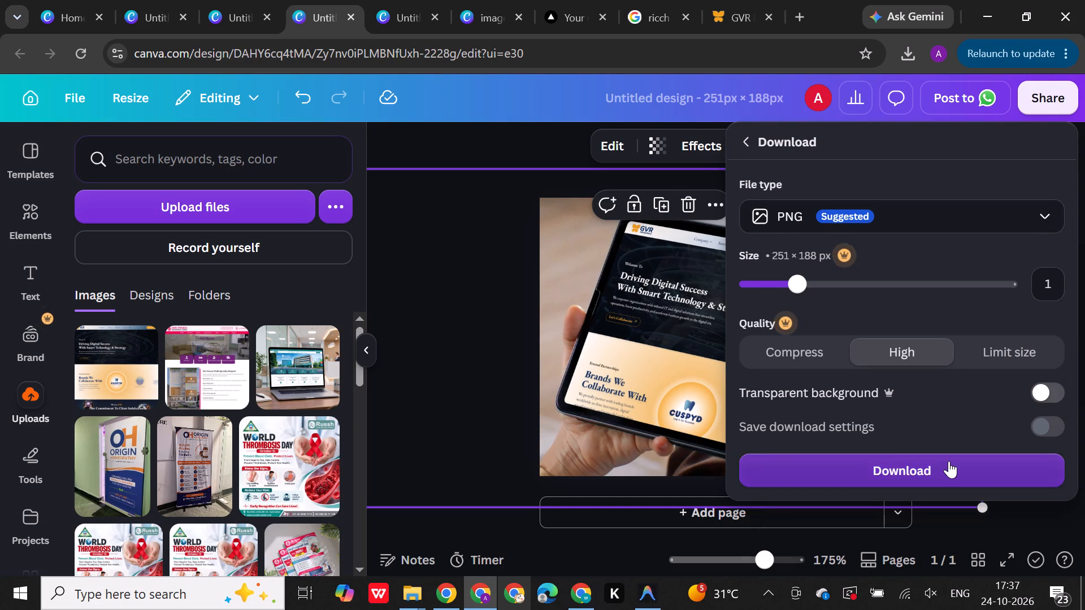
# Copy the newly downloaded GVR tablet mockup from Downloads into the website-design folder.
pyautogui.click(418, 592)
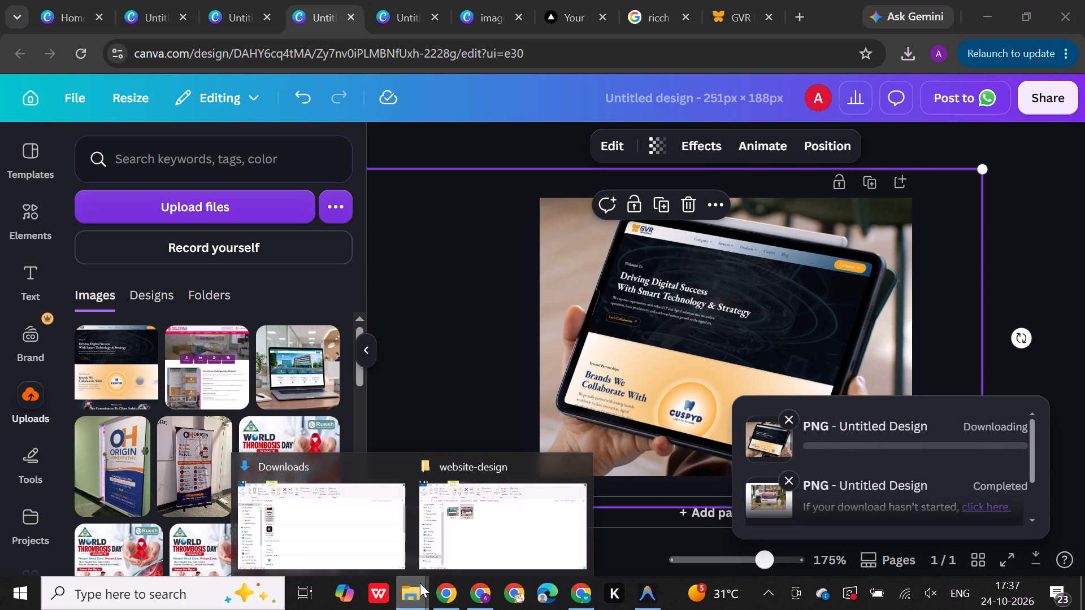
pyautogui.click(345, 521)
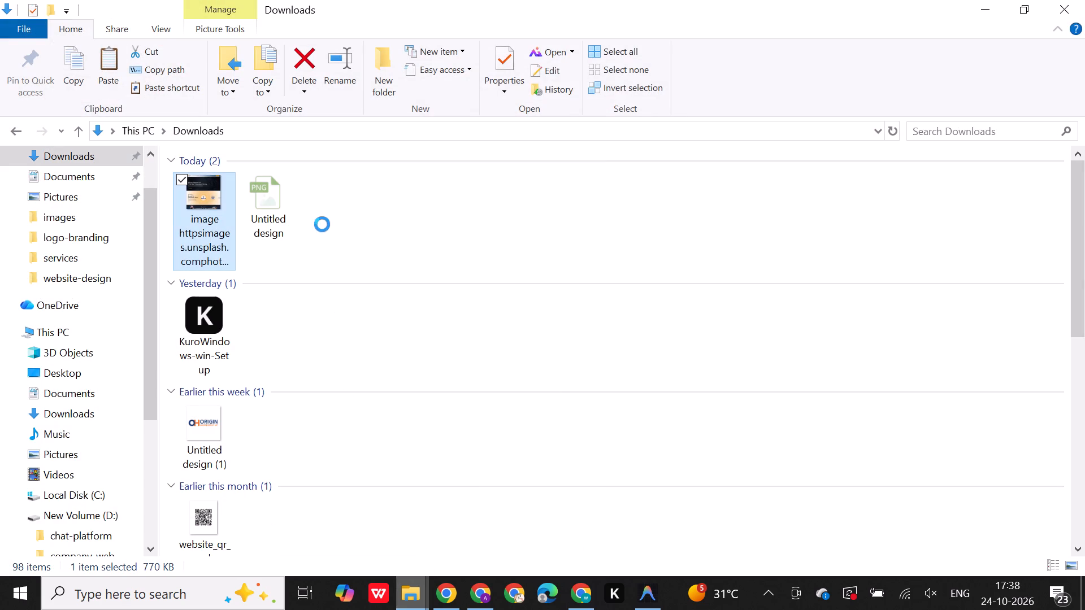
pyautogui.click(269, 217)
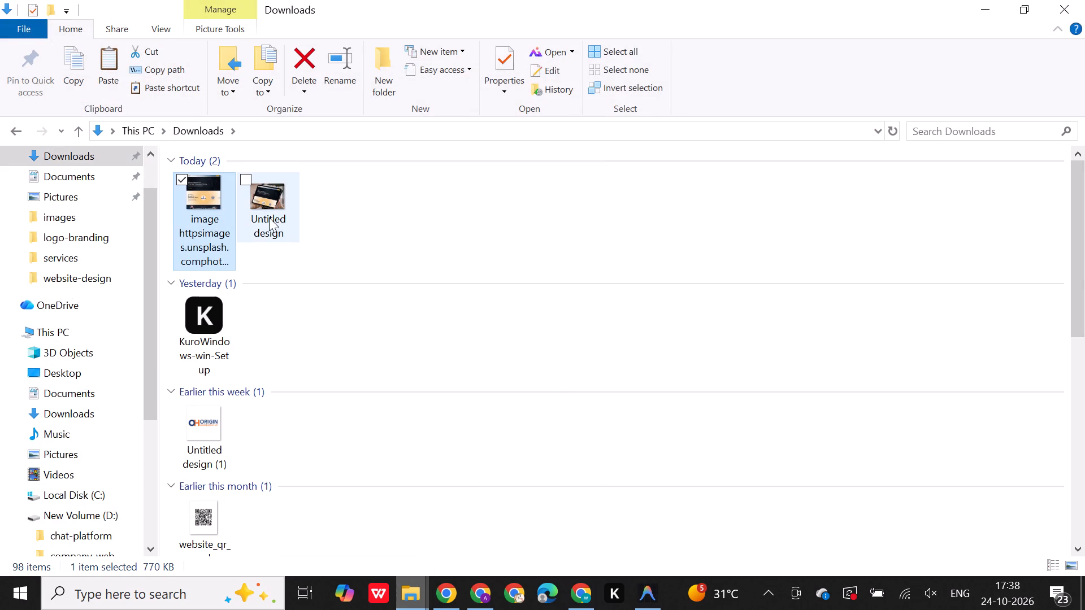
pyautogui.hotkey('ctrl', 'c')
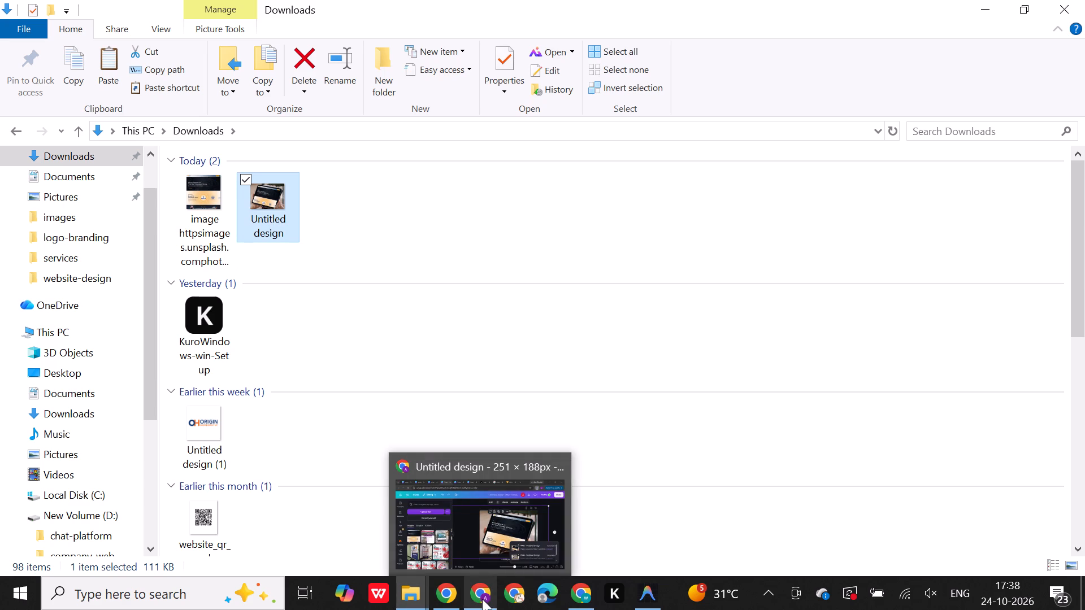
pyautogui.click(497, 526)
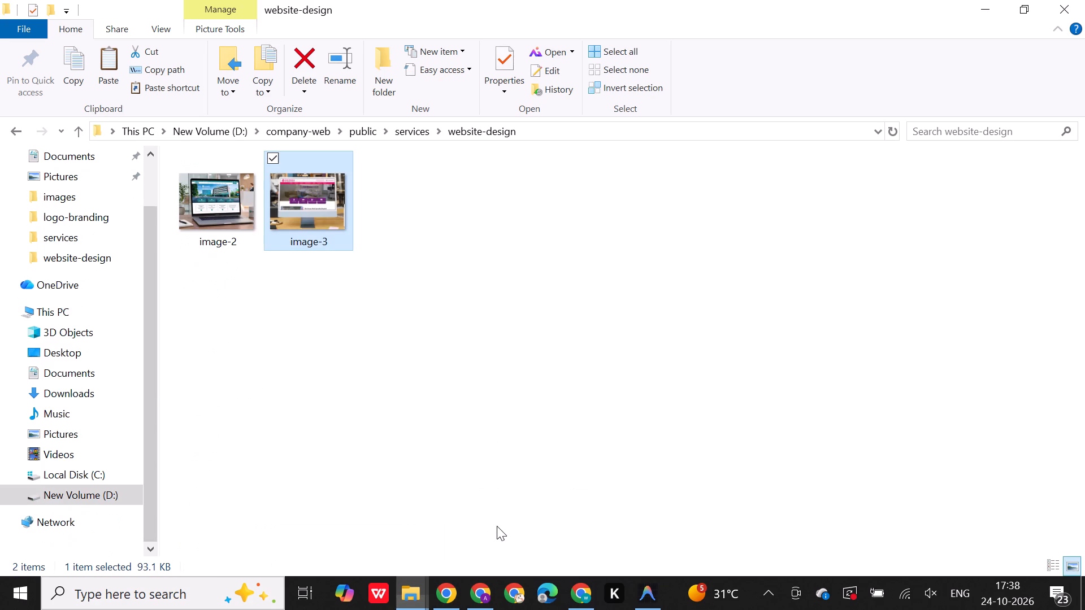
pyautogui.hotkey('ctrl', 'v')
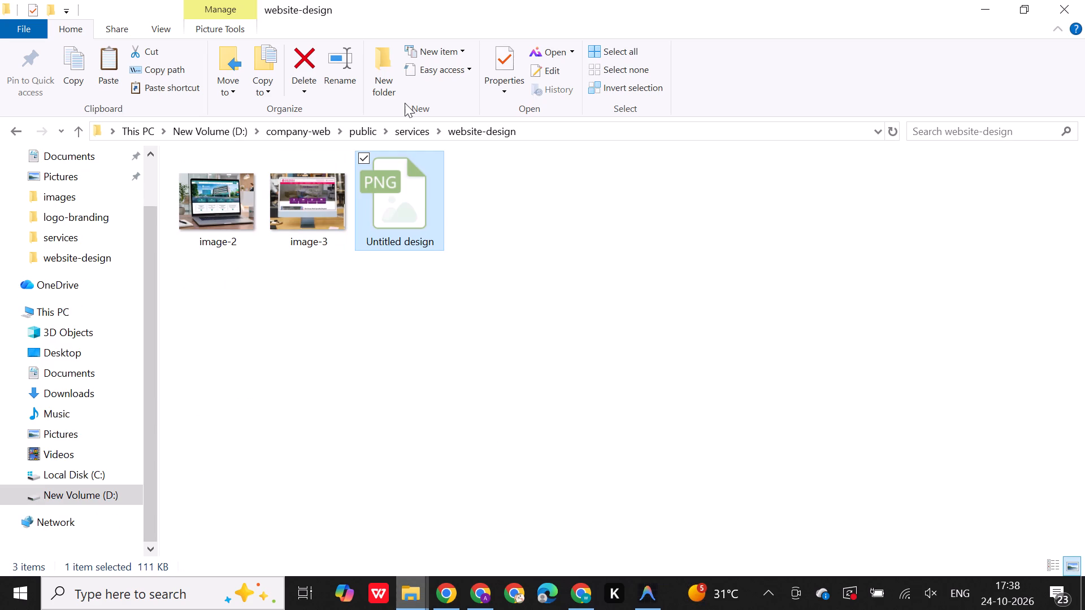
# Rename the pasted tablet mockup in the website-design folder as image-6.
pyautogui.click(350, 71)
pyautogui.write('image')
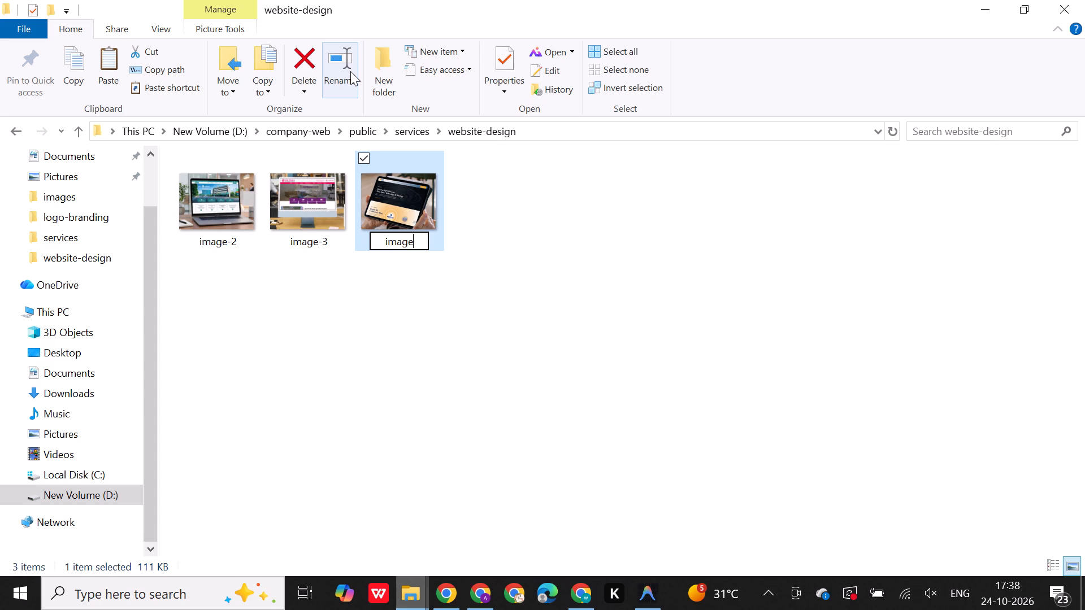
pyautogui.press('-')
pyautogui.press('5')
pyautogui.press('BackSpace')
pyautogui.press('6')
pyautogui.press('Return')
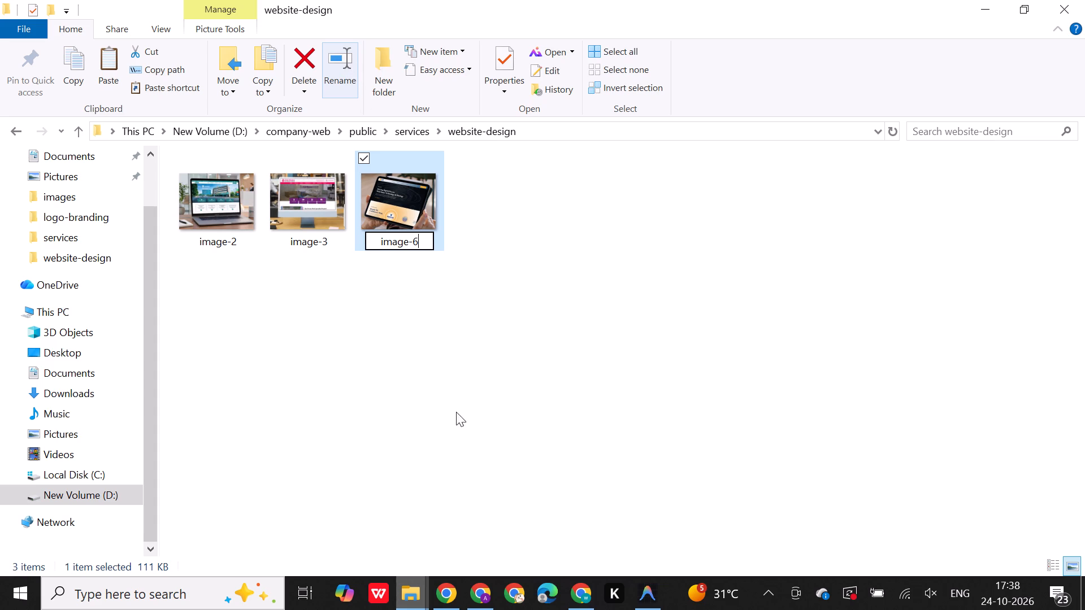
# Check the mockup gallery on the local website-design services page in Chrome.
pyautogui.click(482, 598)
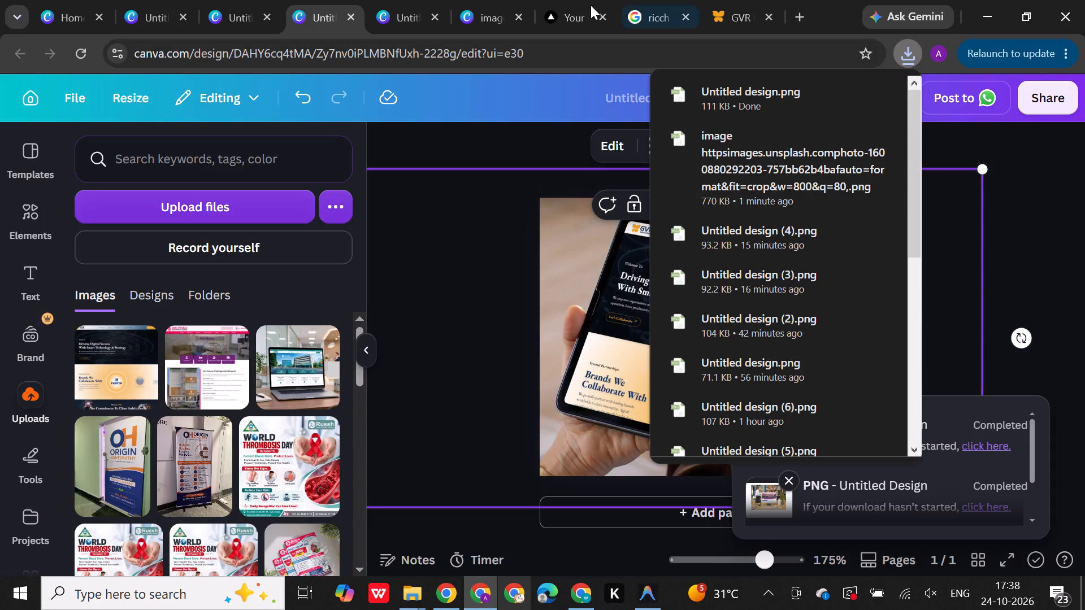
pyautogui.click(570, 0)
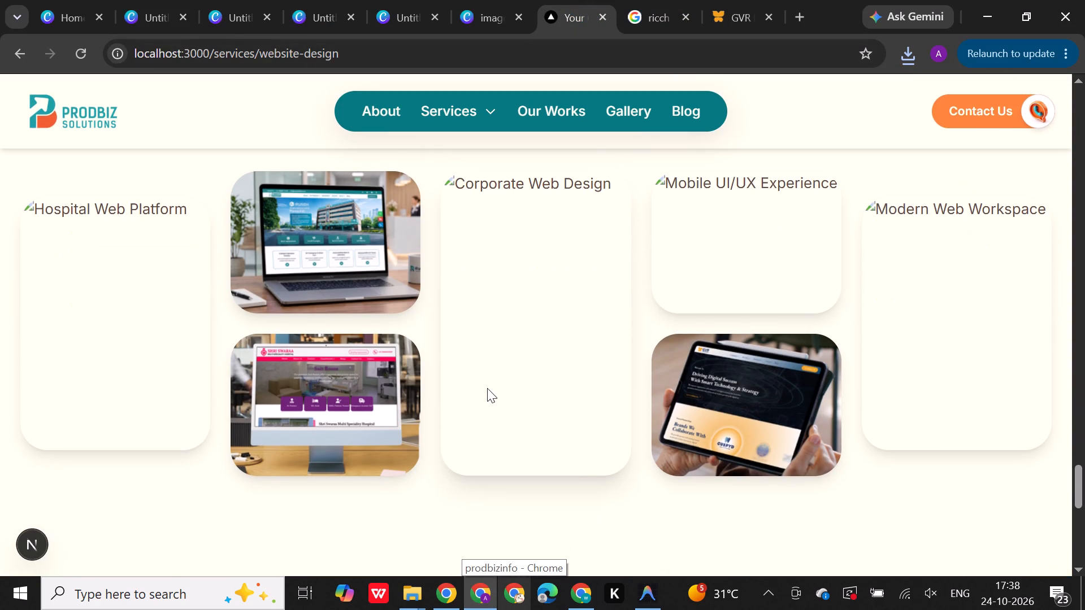
pyautogui.scroll(1, 487, 388)
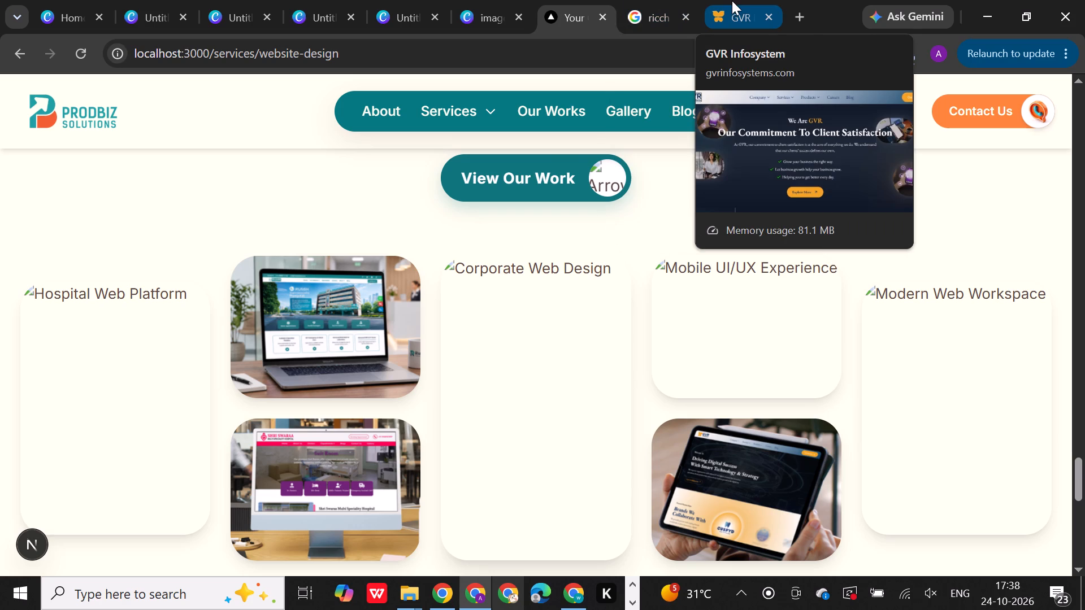
# Close the GVR Infosystems page and open the Ricch Hotels website from the Google results.
pyautogui.click(768, 17)
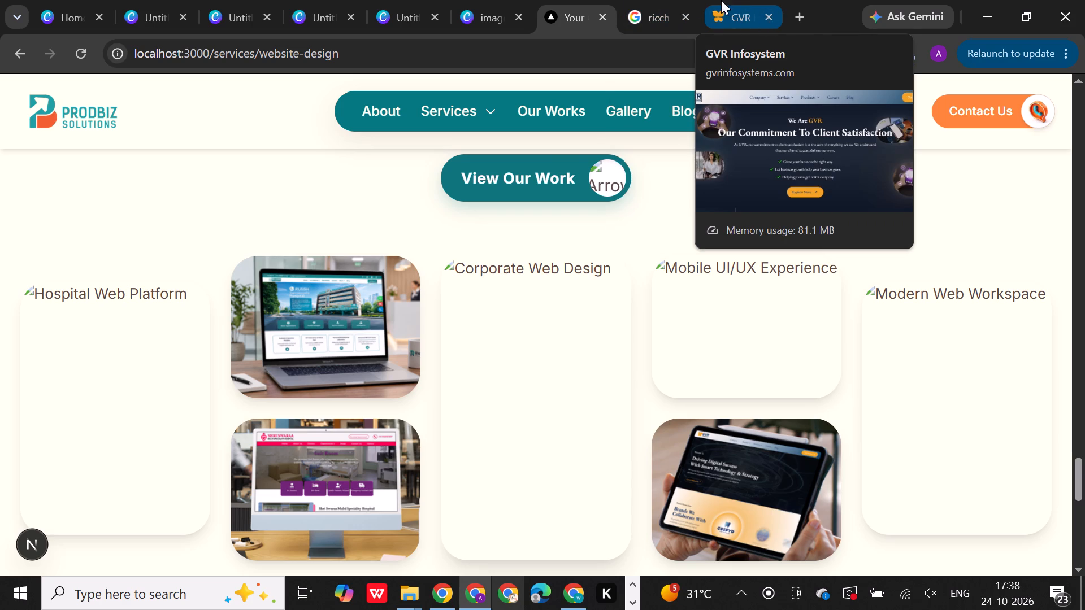
pyautogui.click(720, 0)
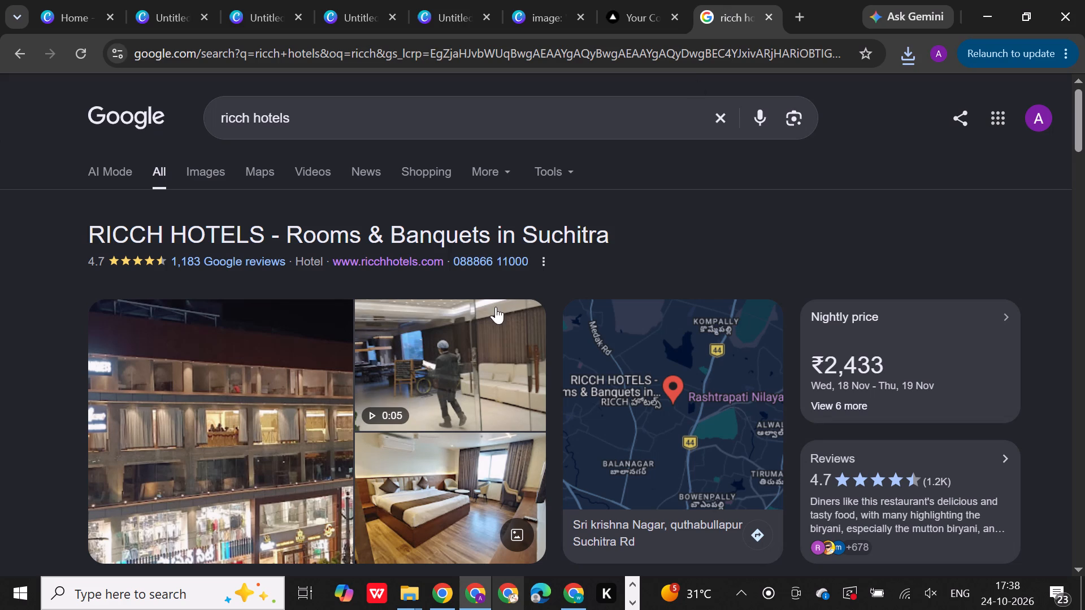
pyautogui.click(385, 260)
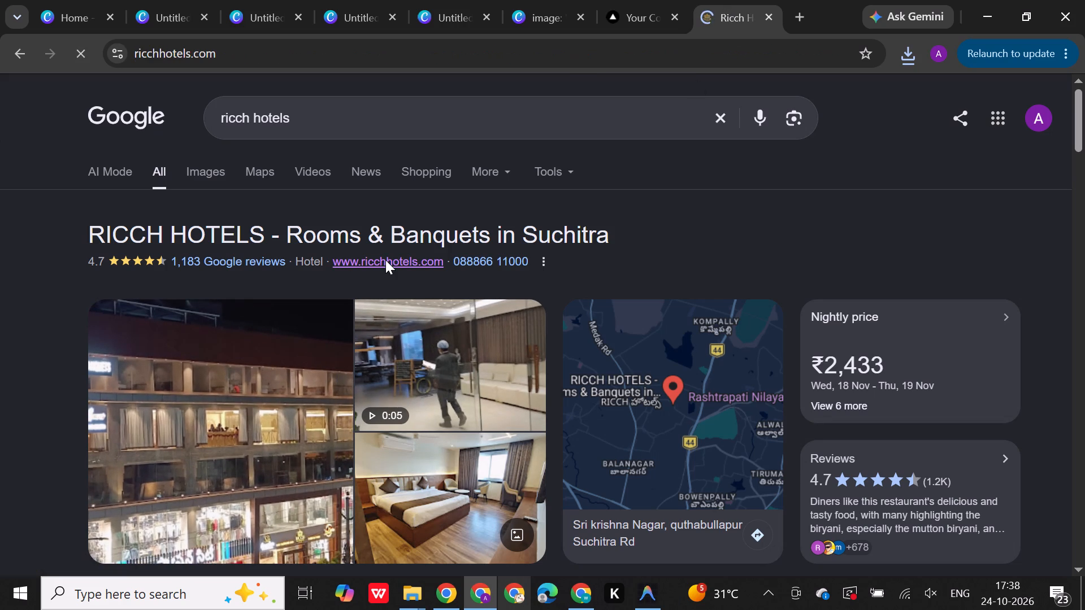
# Delete the grouped GVR website screenshots from the stacked-image Canva design.
pyautogui.click(527, 0)
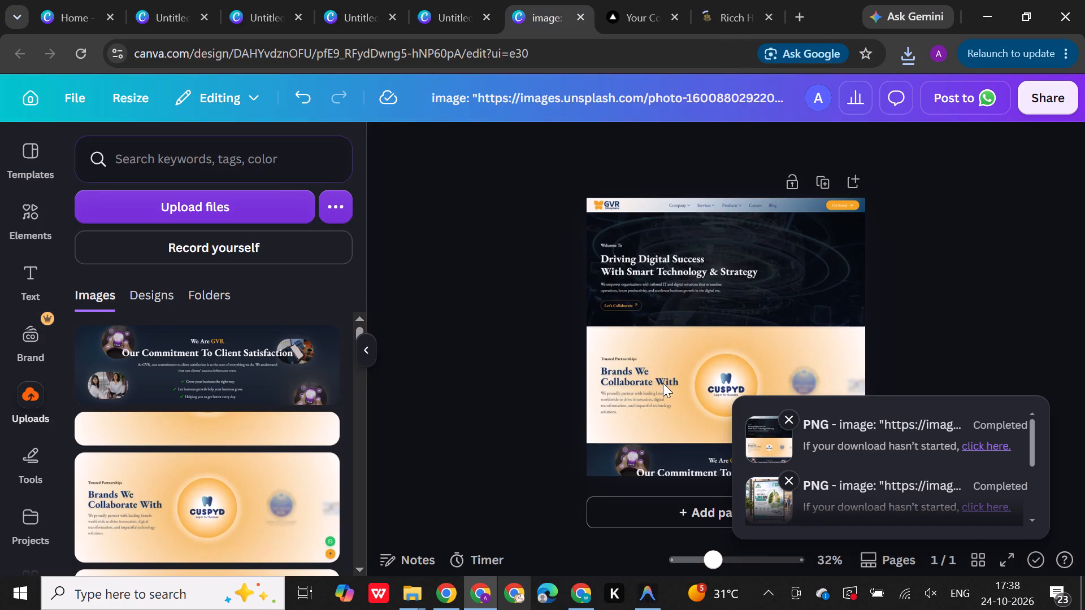
pyautogui.click(670, 269)
pyautogui.press('BackSpace')
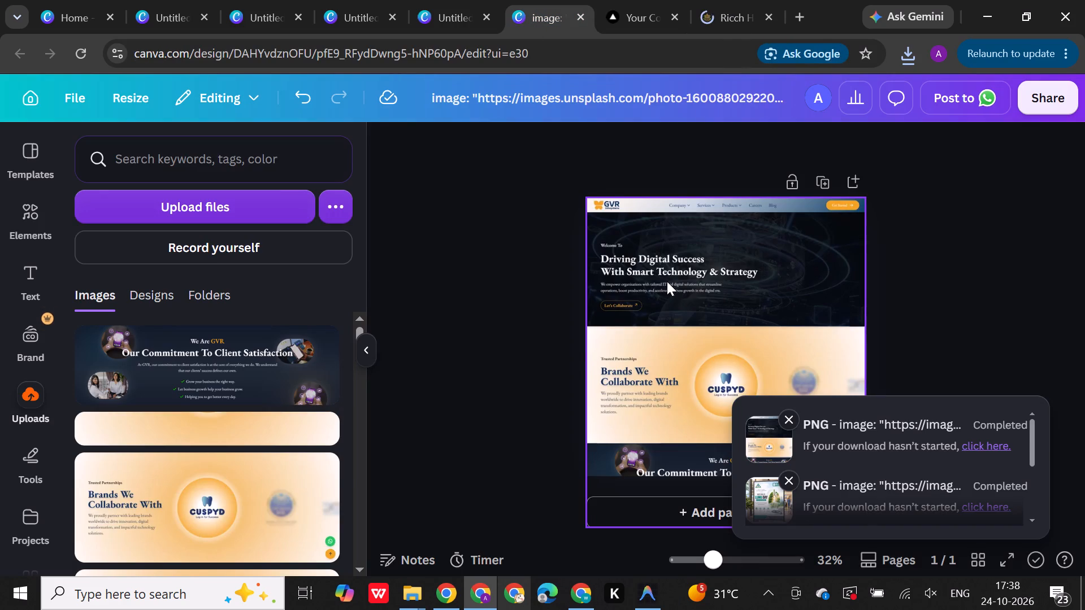
pyautogui.click(781, 234)
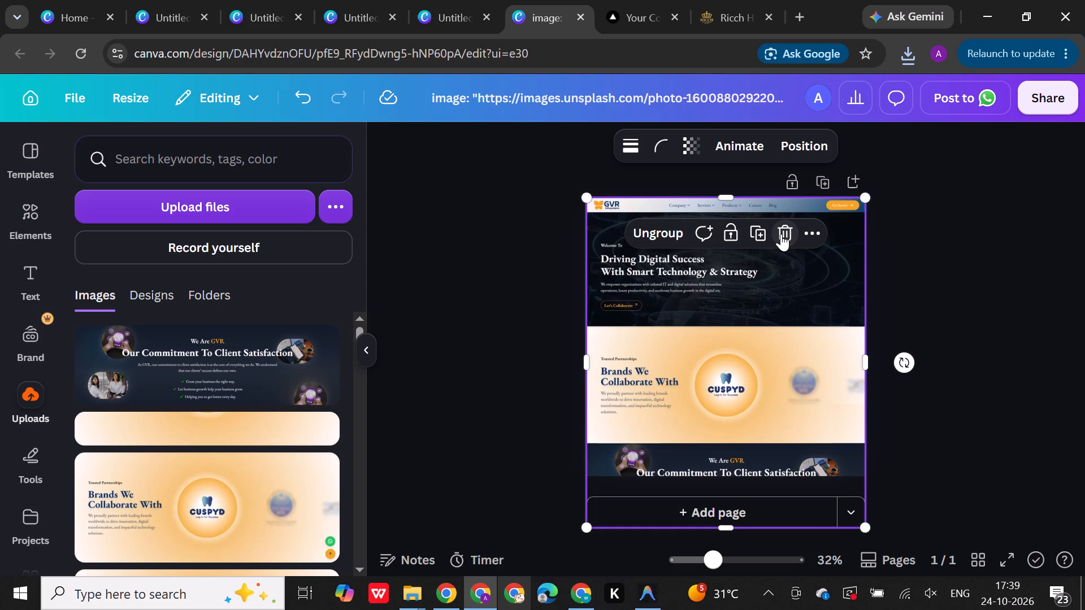
# Dismiss the Ricch Hotels welcome popup and examine the home page sections for suitable mockup screenshots.
pyautogui.click(728, 0)
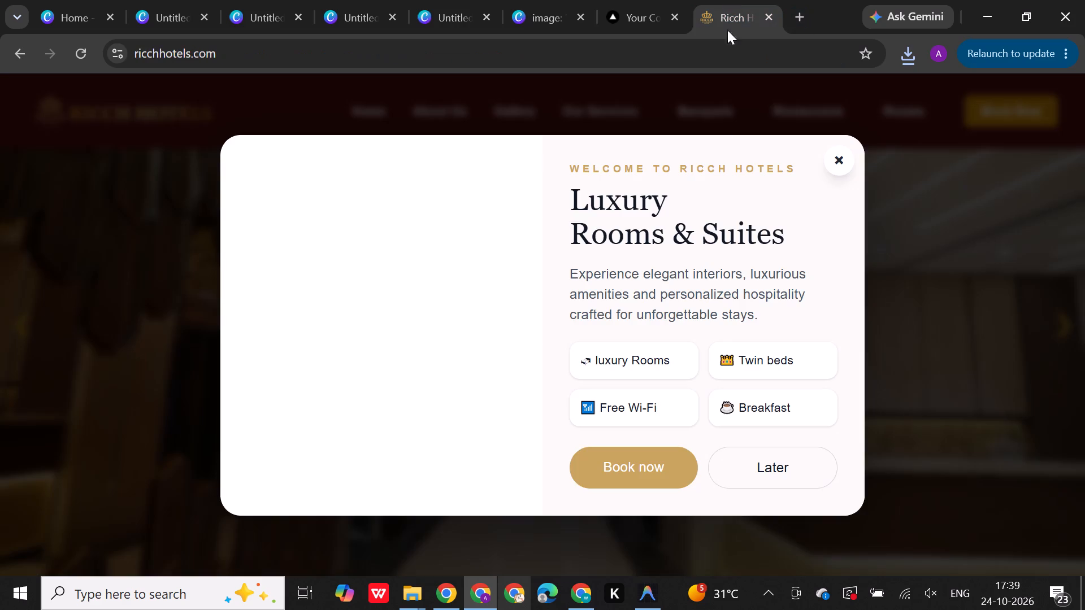
pyautogui.click(843, 160)
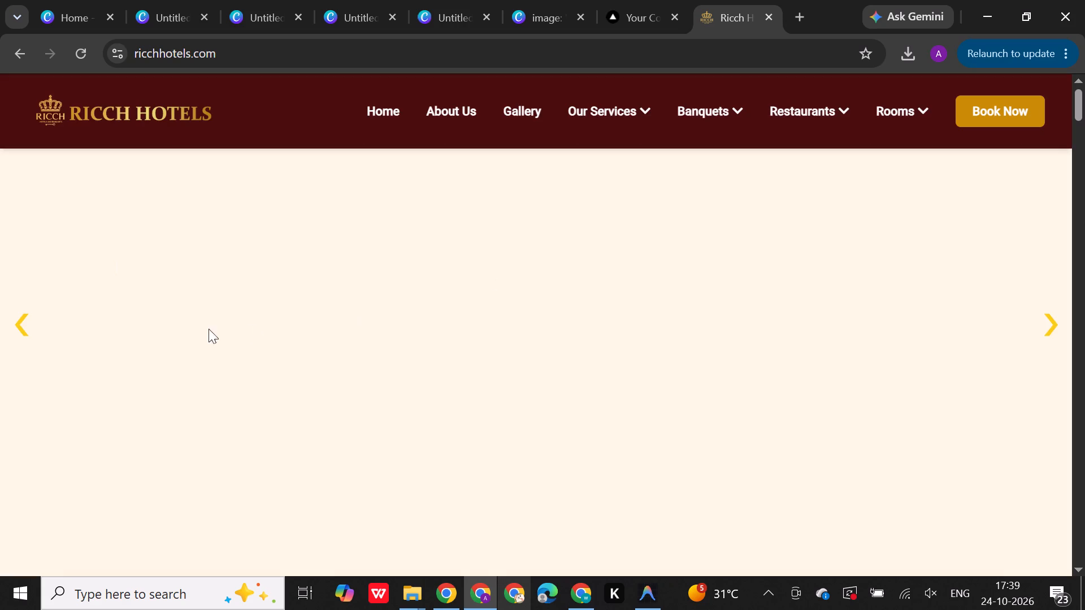
pyautogui.scroll(-4, 665, 386)
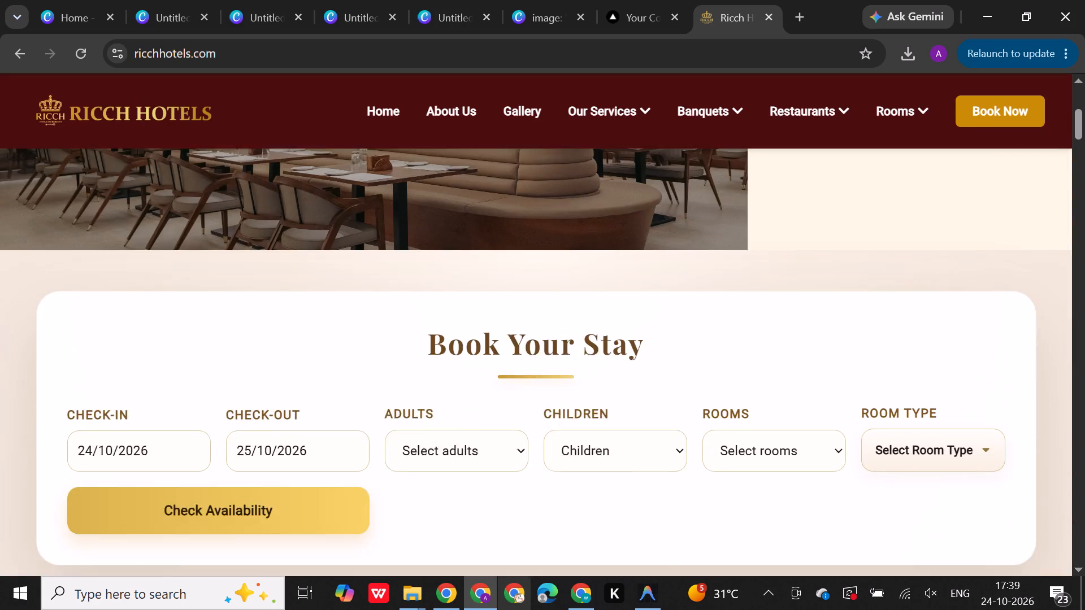
pyautogui.scroll(-19, 665, 386)
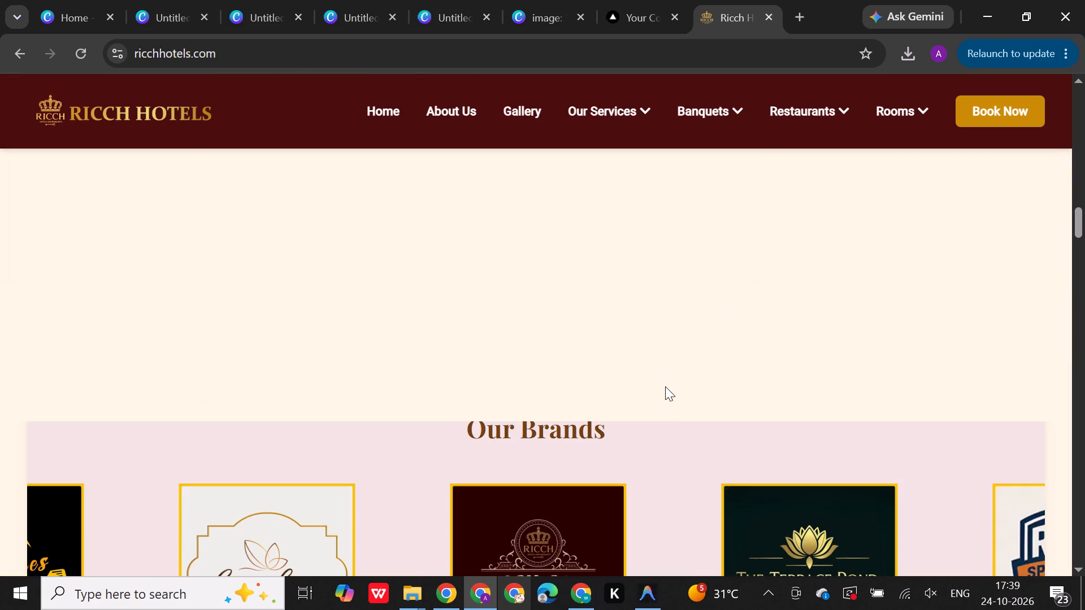
pyautogui.scroll(3, 665, 386)
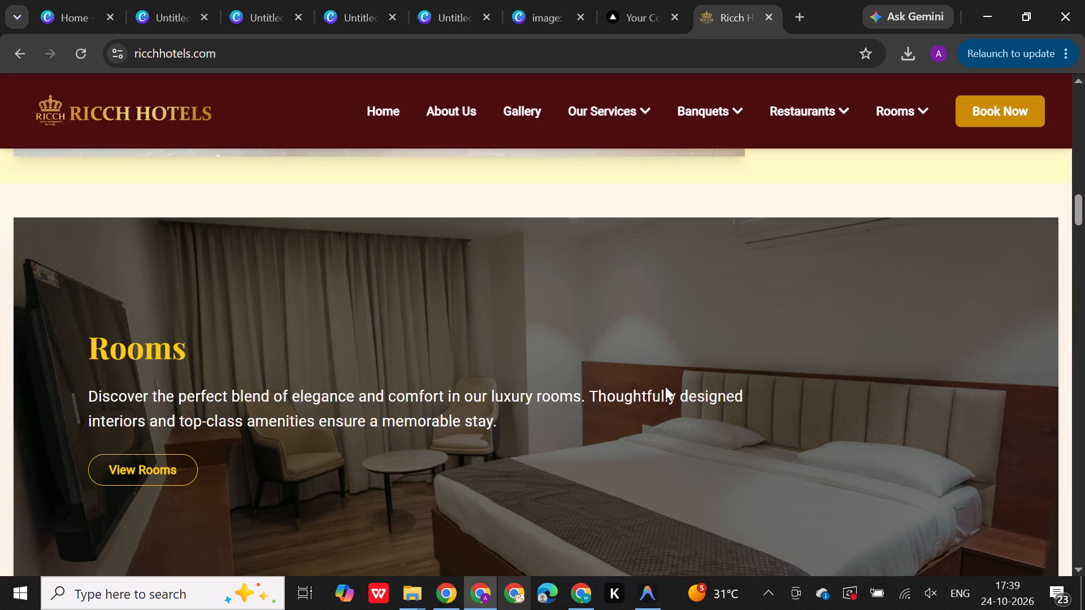
pyautogui.scroll(-5, 665, 386)
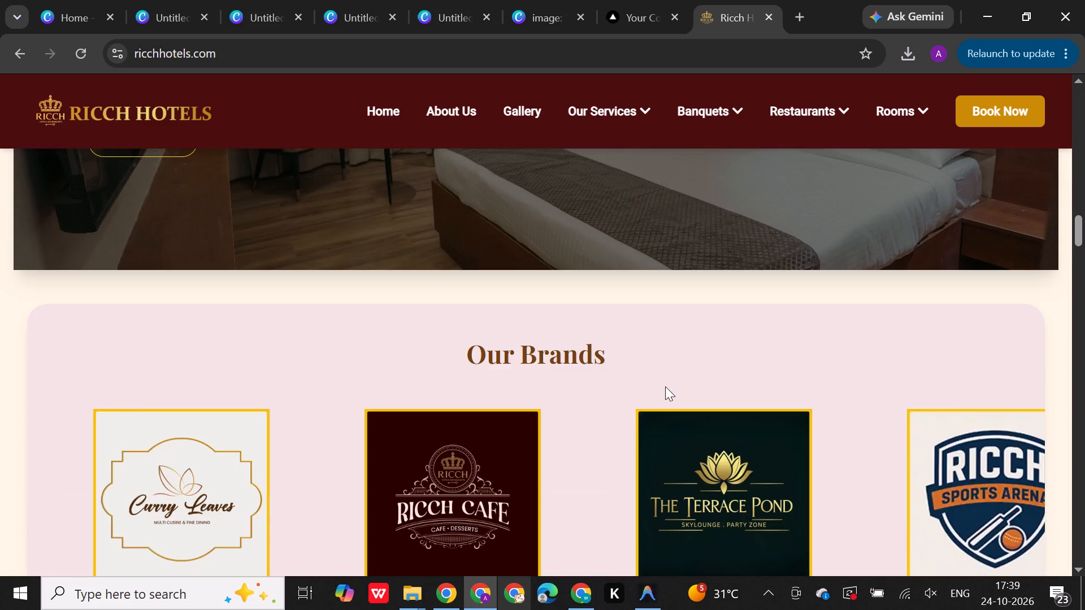
pyautogui.scroll(-3, 665, 386)
pyautogui.scroll(5, 665, 386)
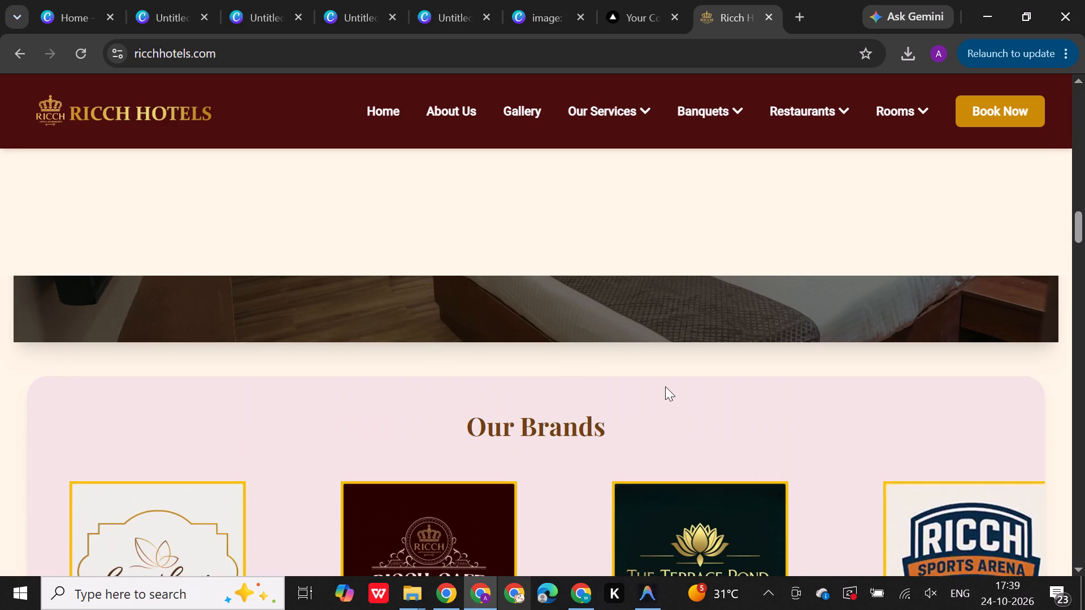
pyautogui.scroll(-3, 665, 386)
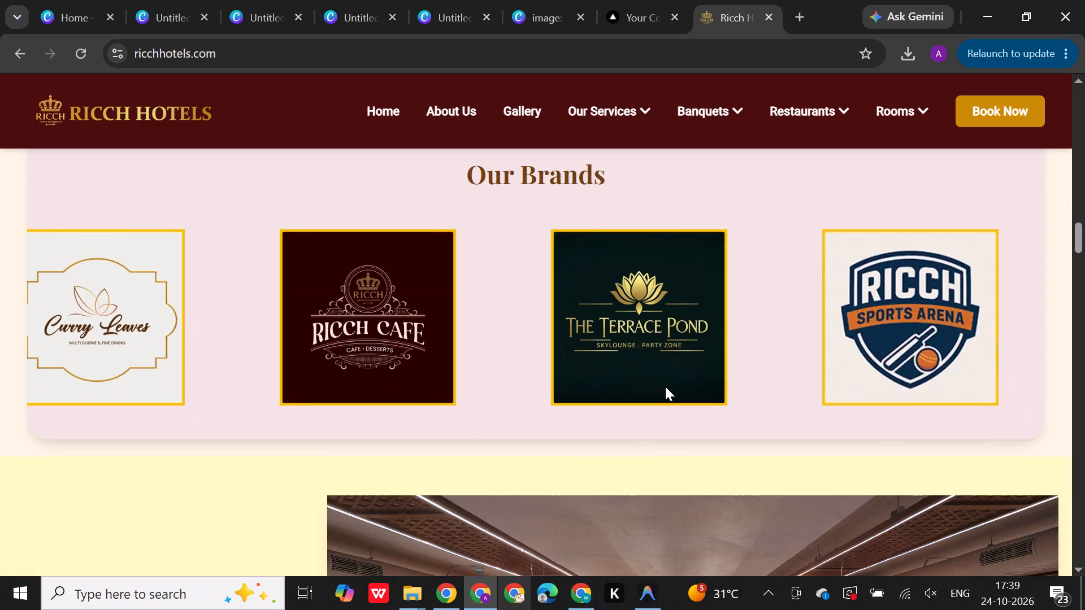
pyautogui.scroll(1, 665, 386)
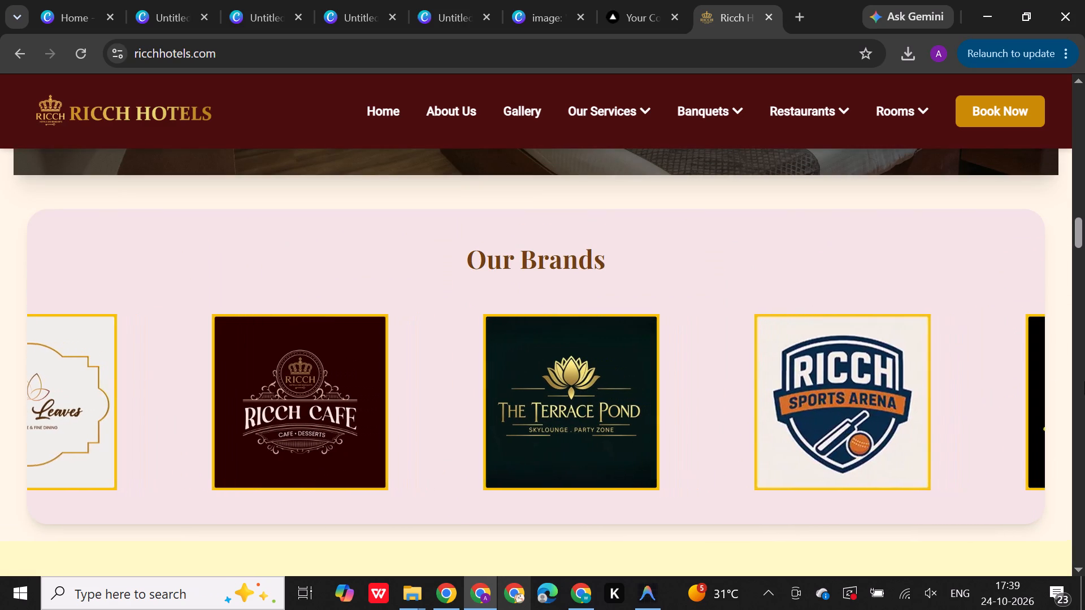
pyautogui.moveTo(1078, 243); pyautogui.dragTo(1084, 227)
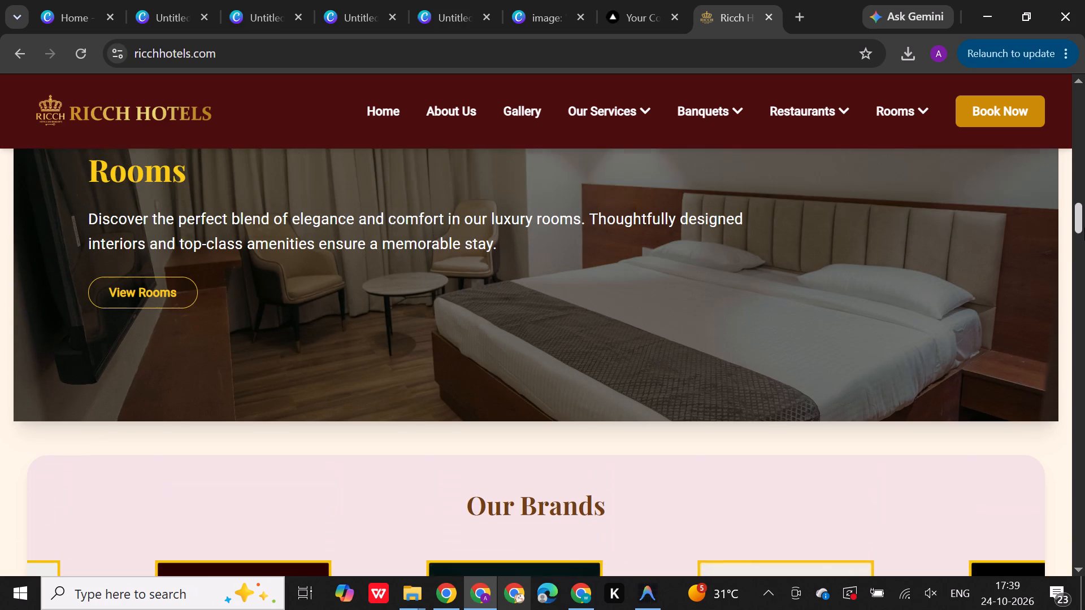
pyautogui.moveTo(1084, 227); pyautogui.dragTo(1083, 223)
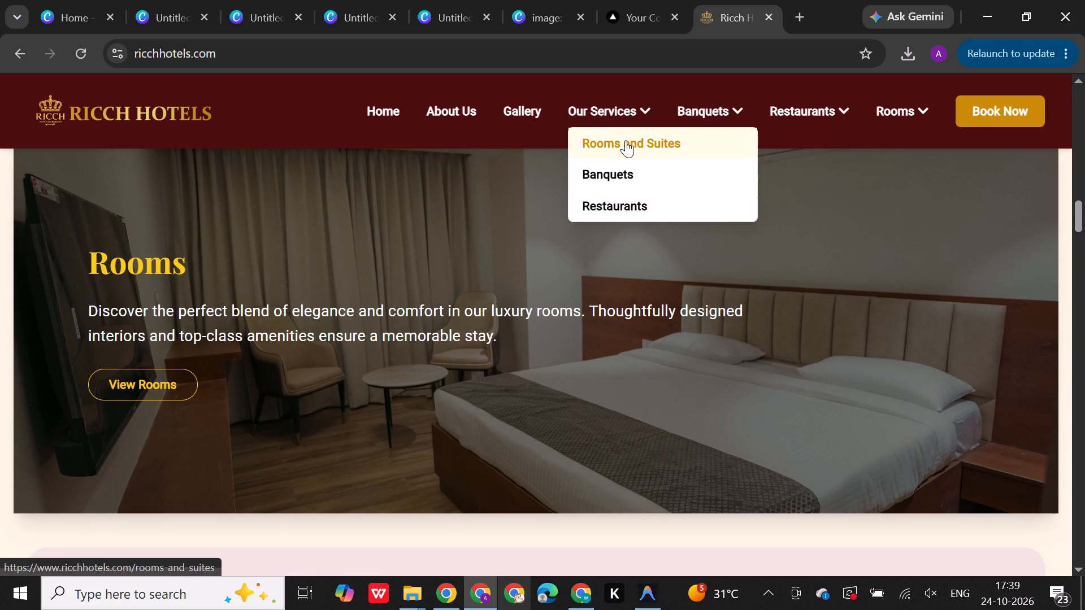
# Open the Ricch Hotels Rooms and Suites page and look through its sections.
pyautogui.click(626, 140)
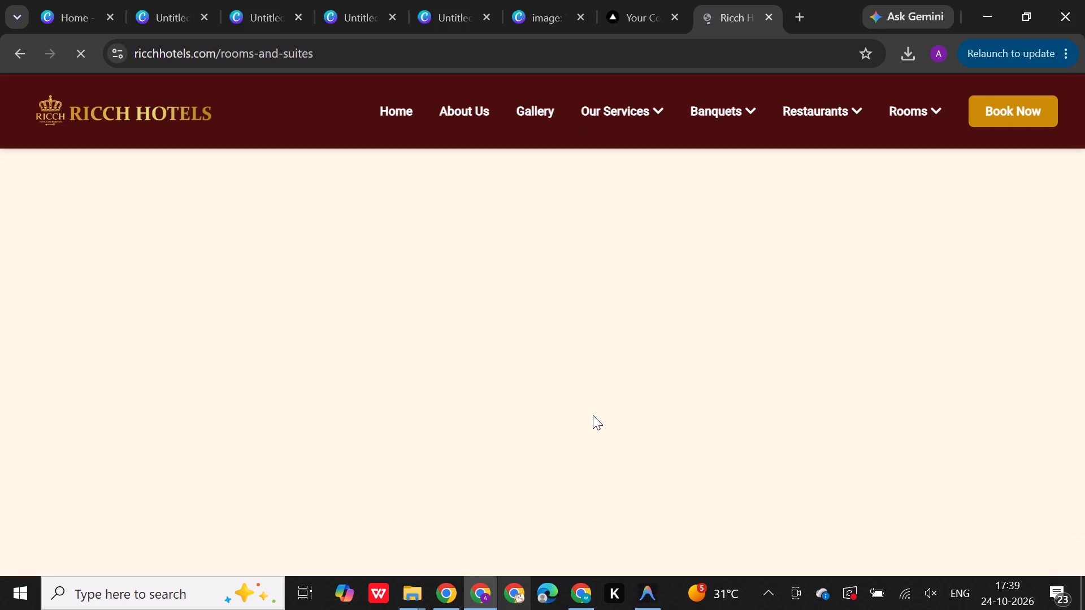
pyautogui.scroll(-6, 593, 415)
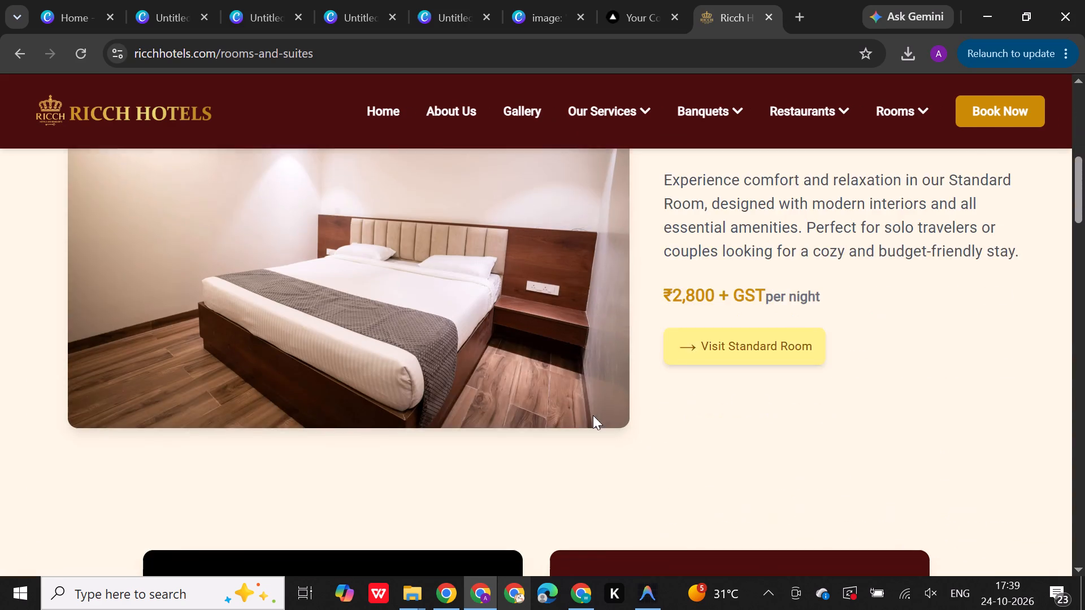
pyautogui.scroll(-5, 593, 415)
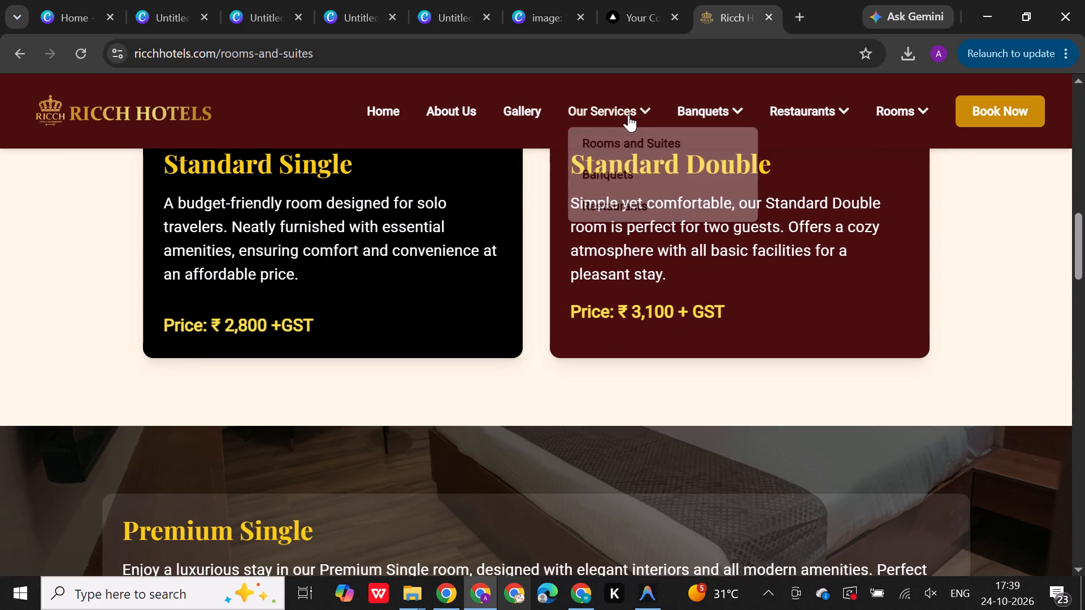
# Open the Ricch Hotels Banquets page and look through its hall sections.
pyautogui.click(623, 169)
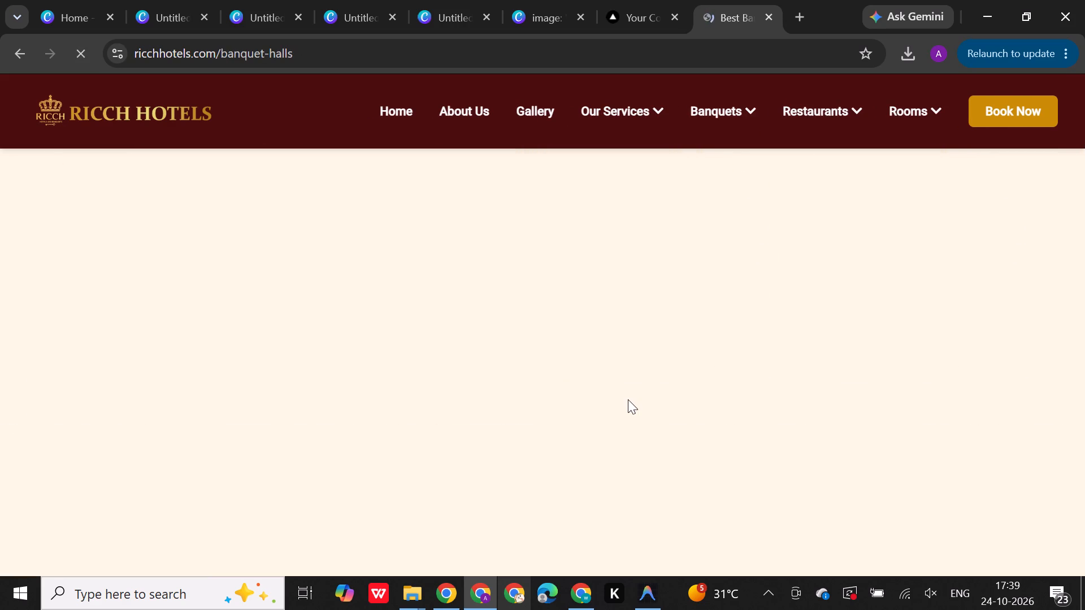
pyautogui.scroll(-2, 628, 399)
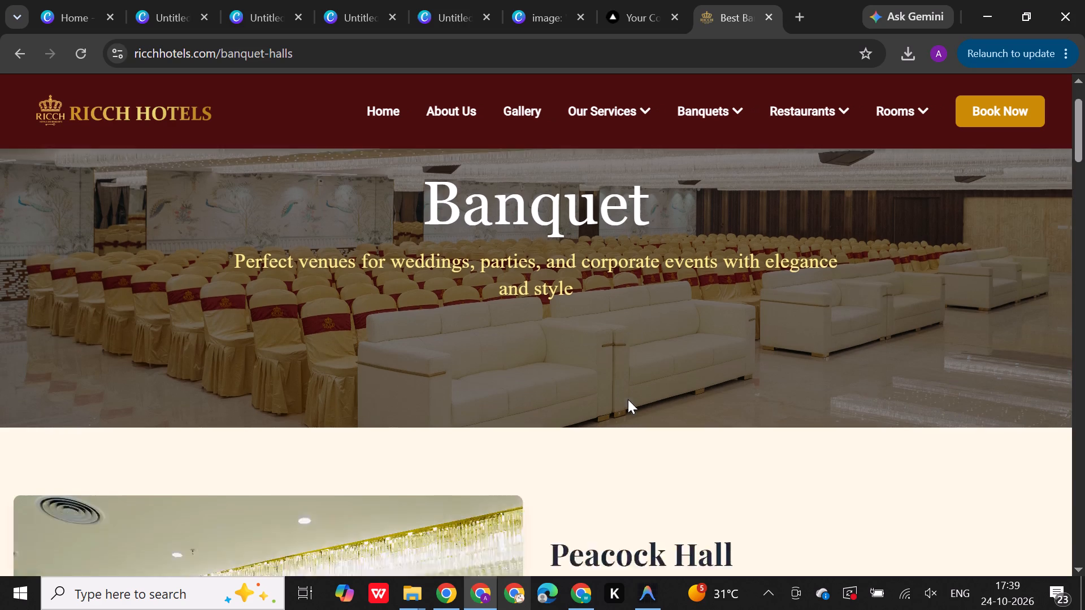
pyautogui.scroll(-12, 628, 399)
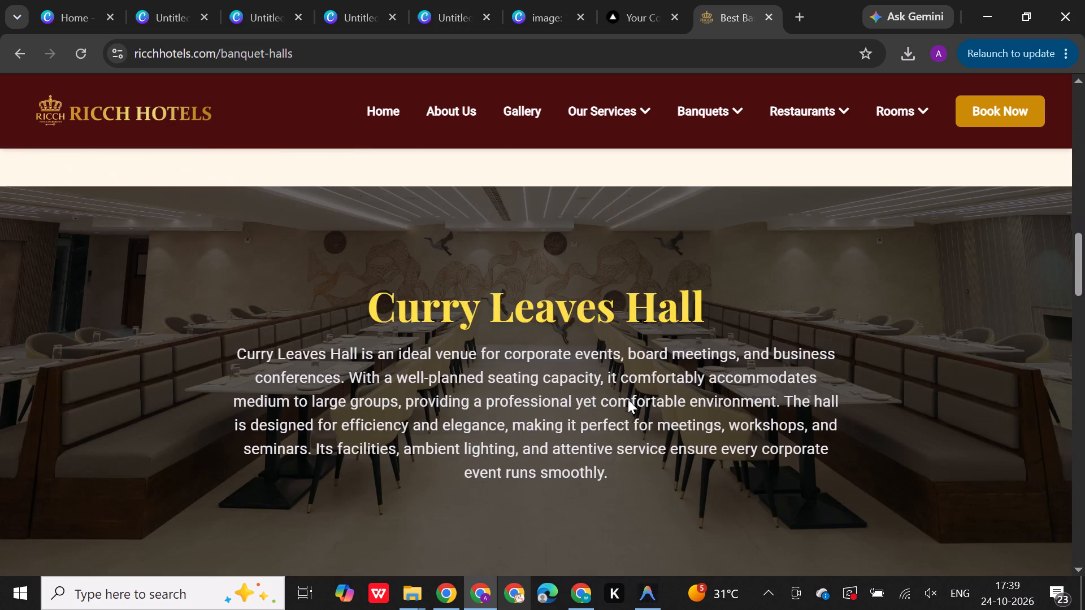
pyautogui.scroll(-7, 628, 399)
pyautogui.scroll(18, 628, 399)
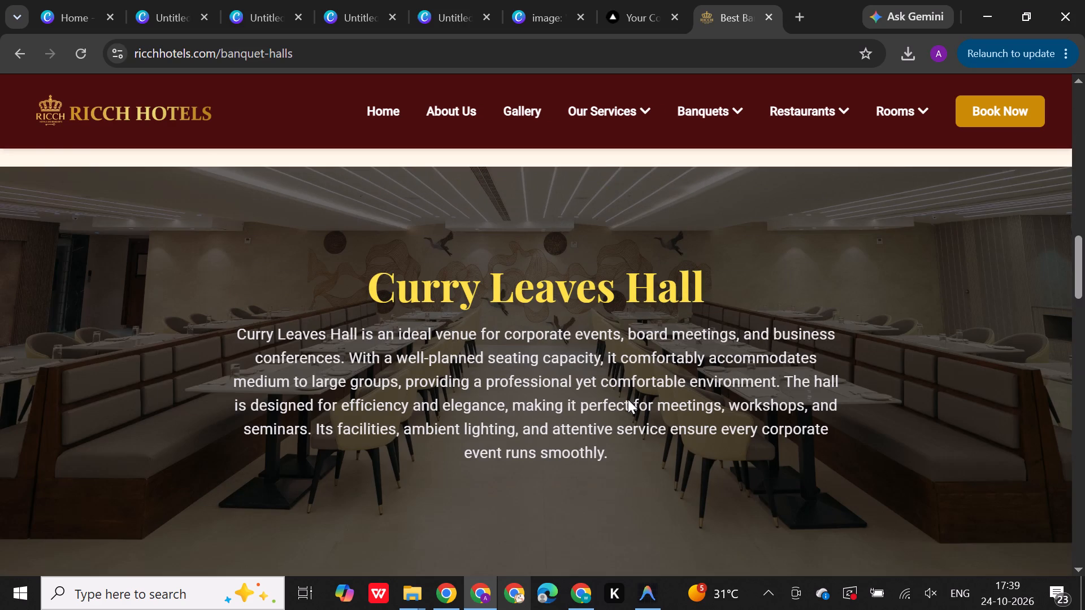
pyautogui.scroll(8, 628, 399)
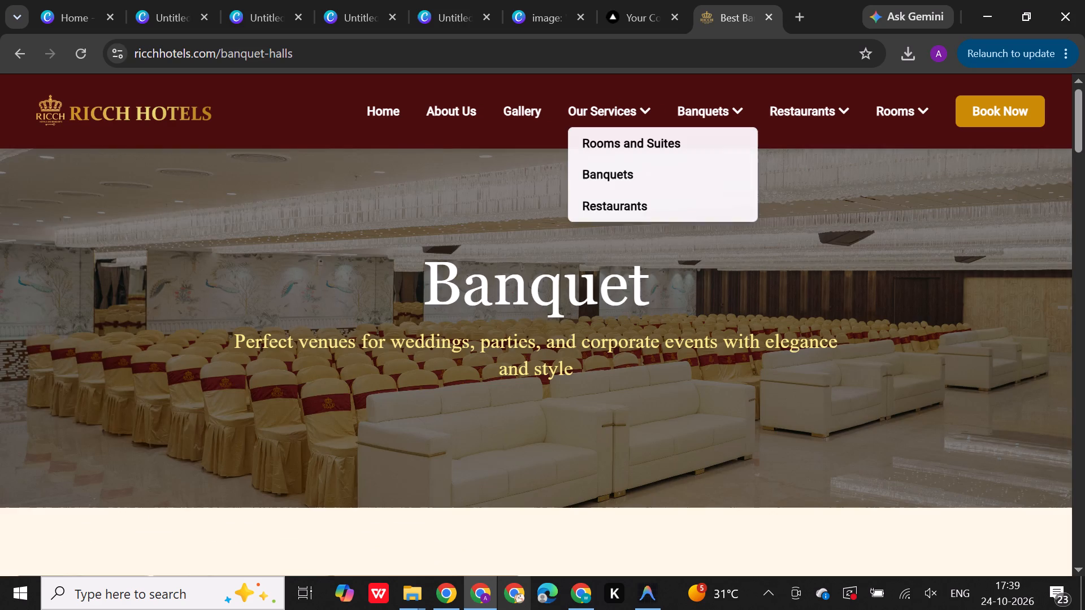
# Open the Restaurants page of the Ricch Hotels website.
pyautogui.click(617, 206)
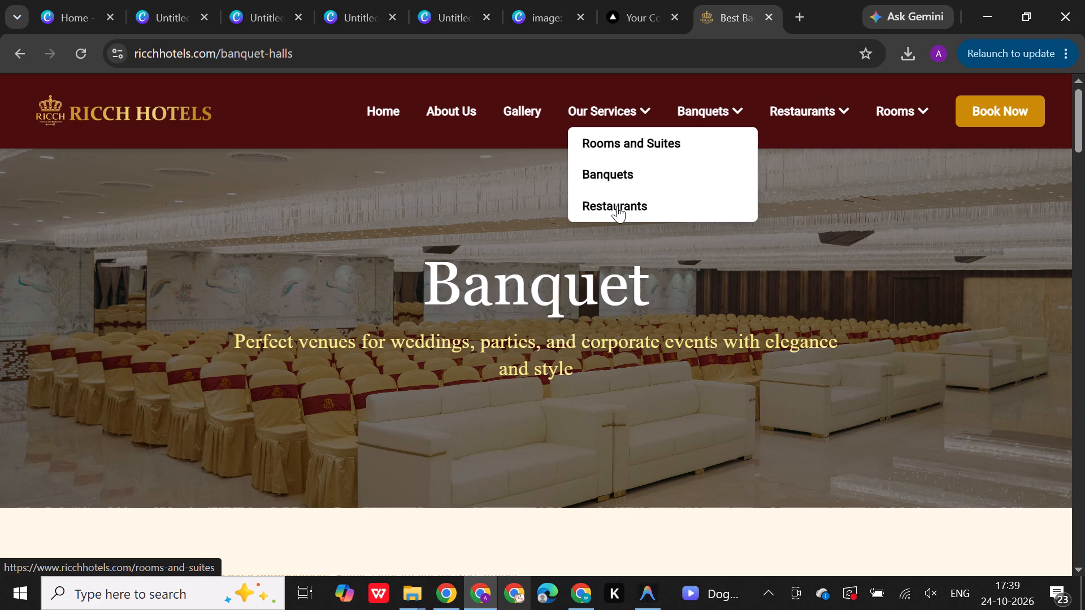